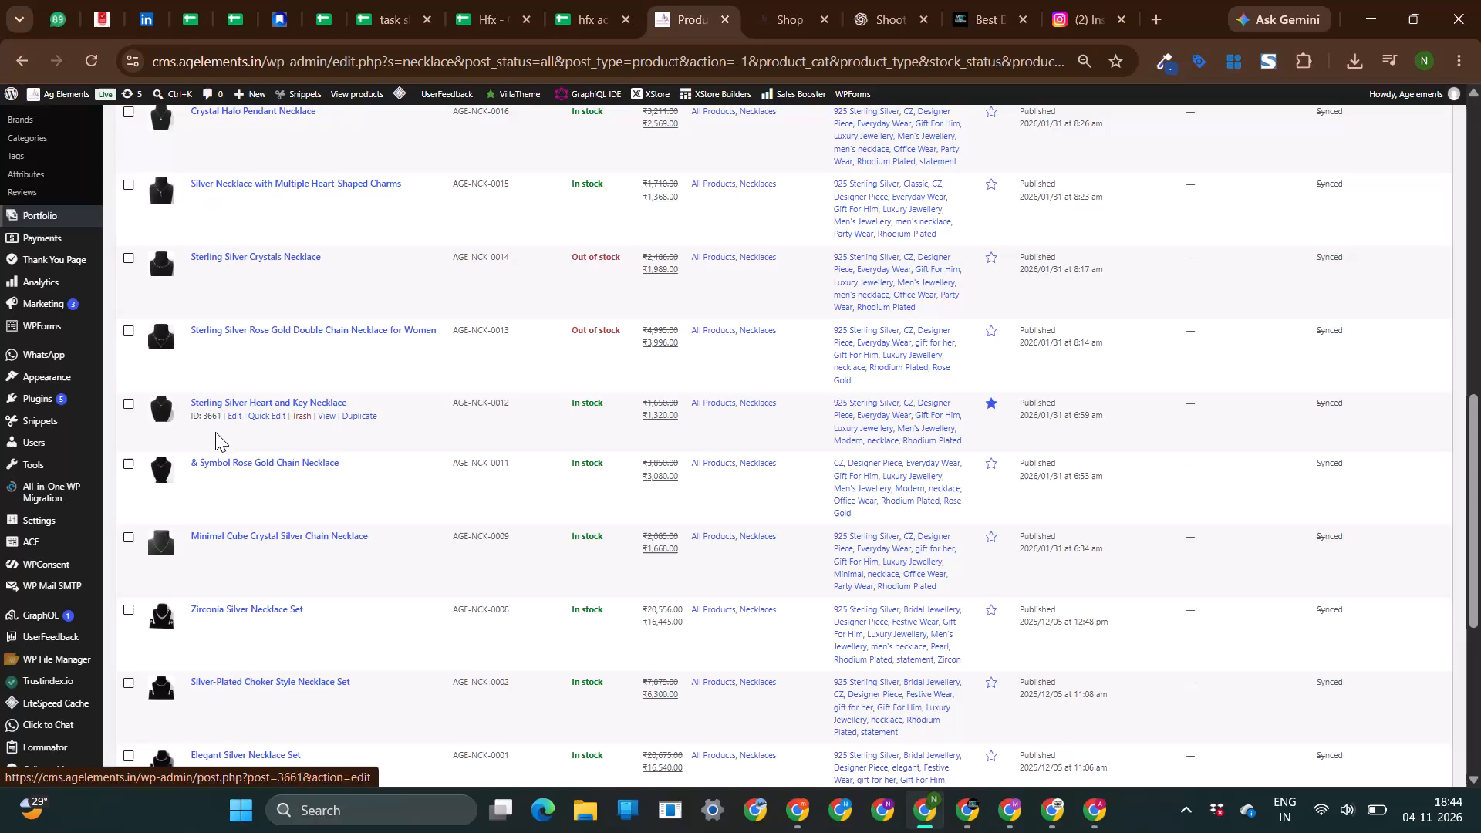
# Open the product page of the Zirconia Silver Necklace Set from the necklace product list.
pyautogui.scroll(-2, 204, 651)
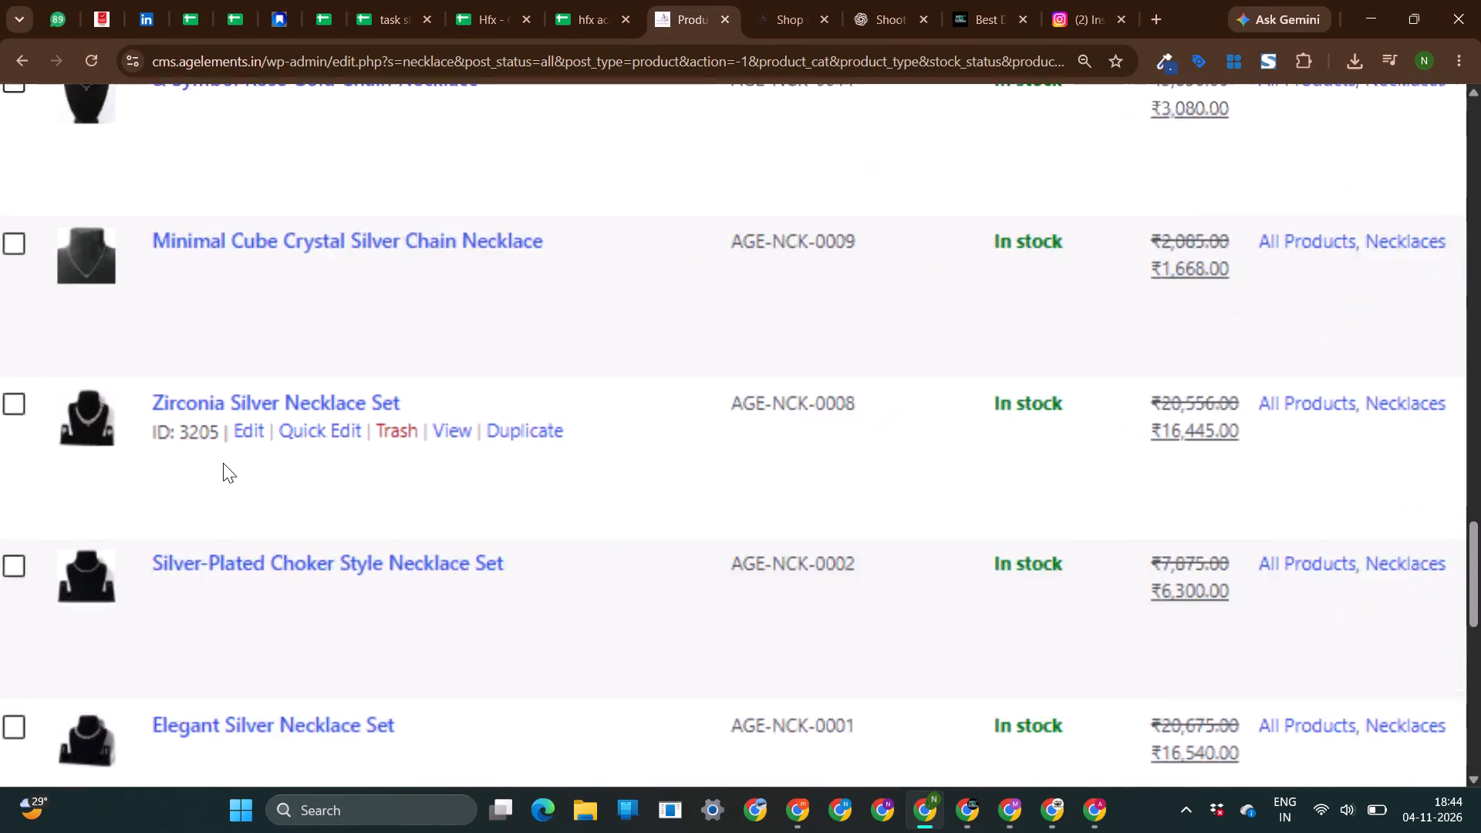
pyautogui.hscroll(2, 223, 463)
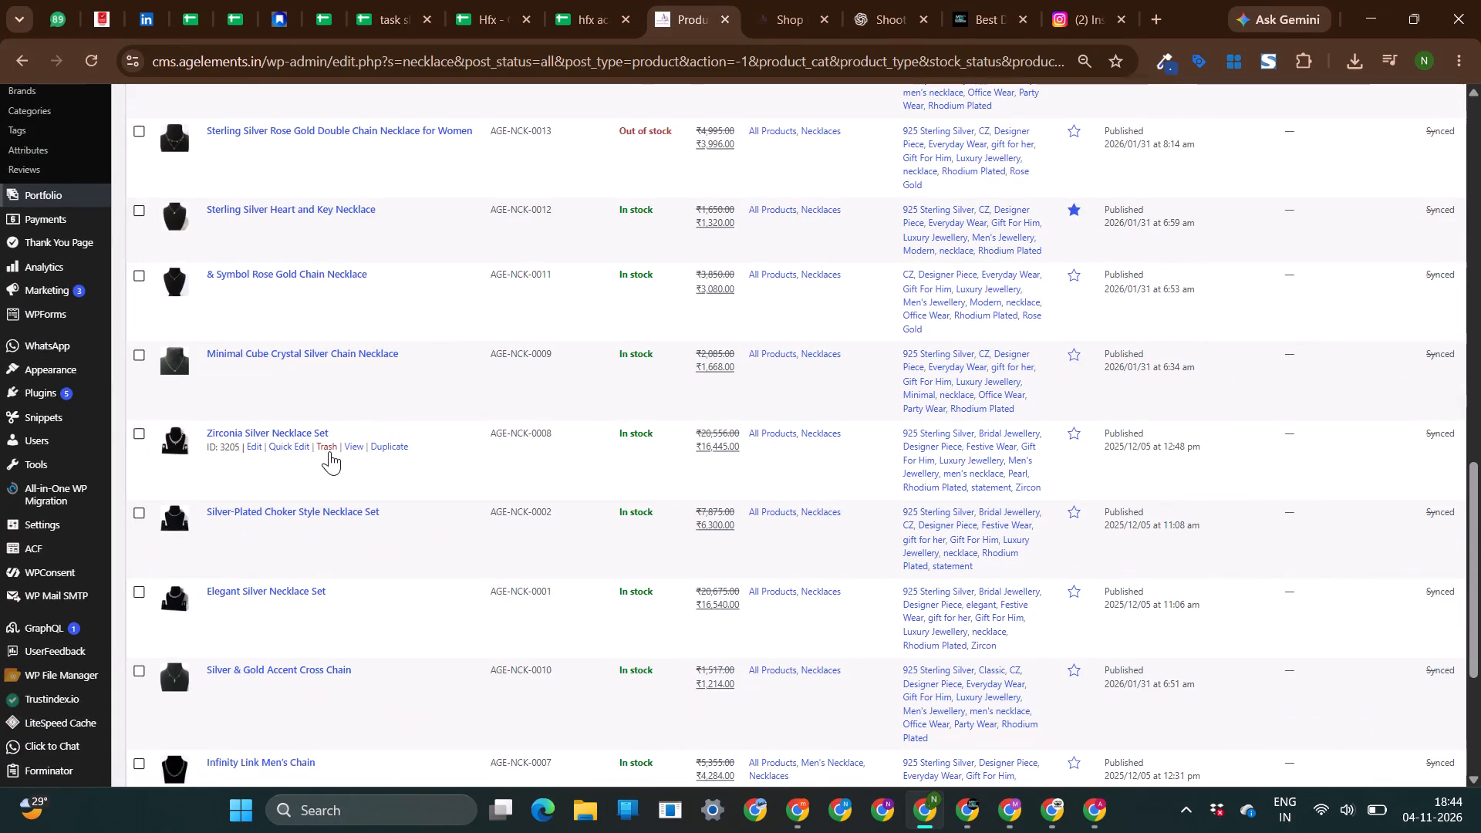
pyautogui.click(325, 448)
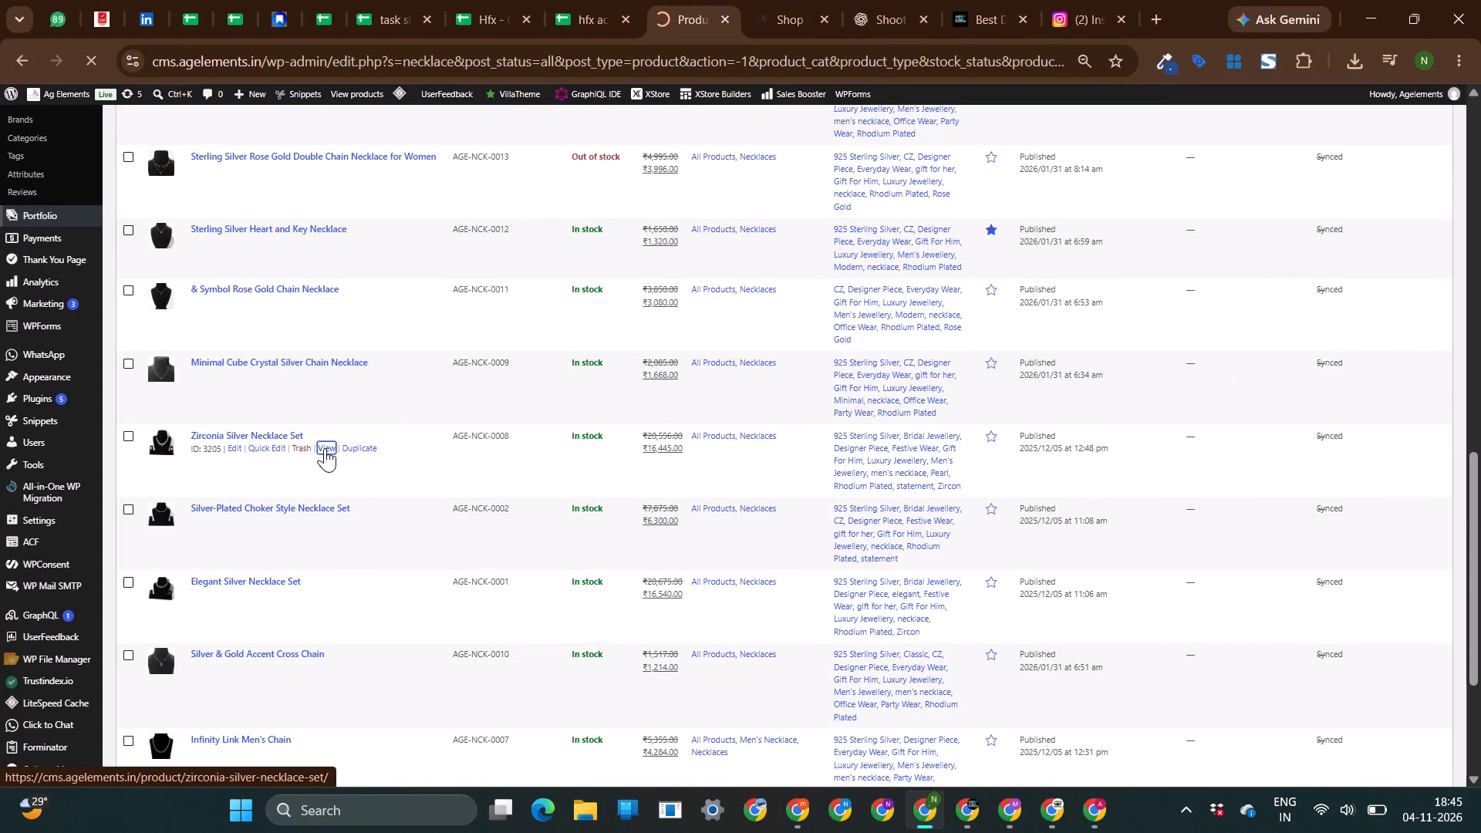
# Browse the earrings collection in the already open shop page and open the Rose Night Earrings product.
pyautogui.click(791, 2)
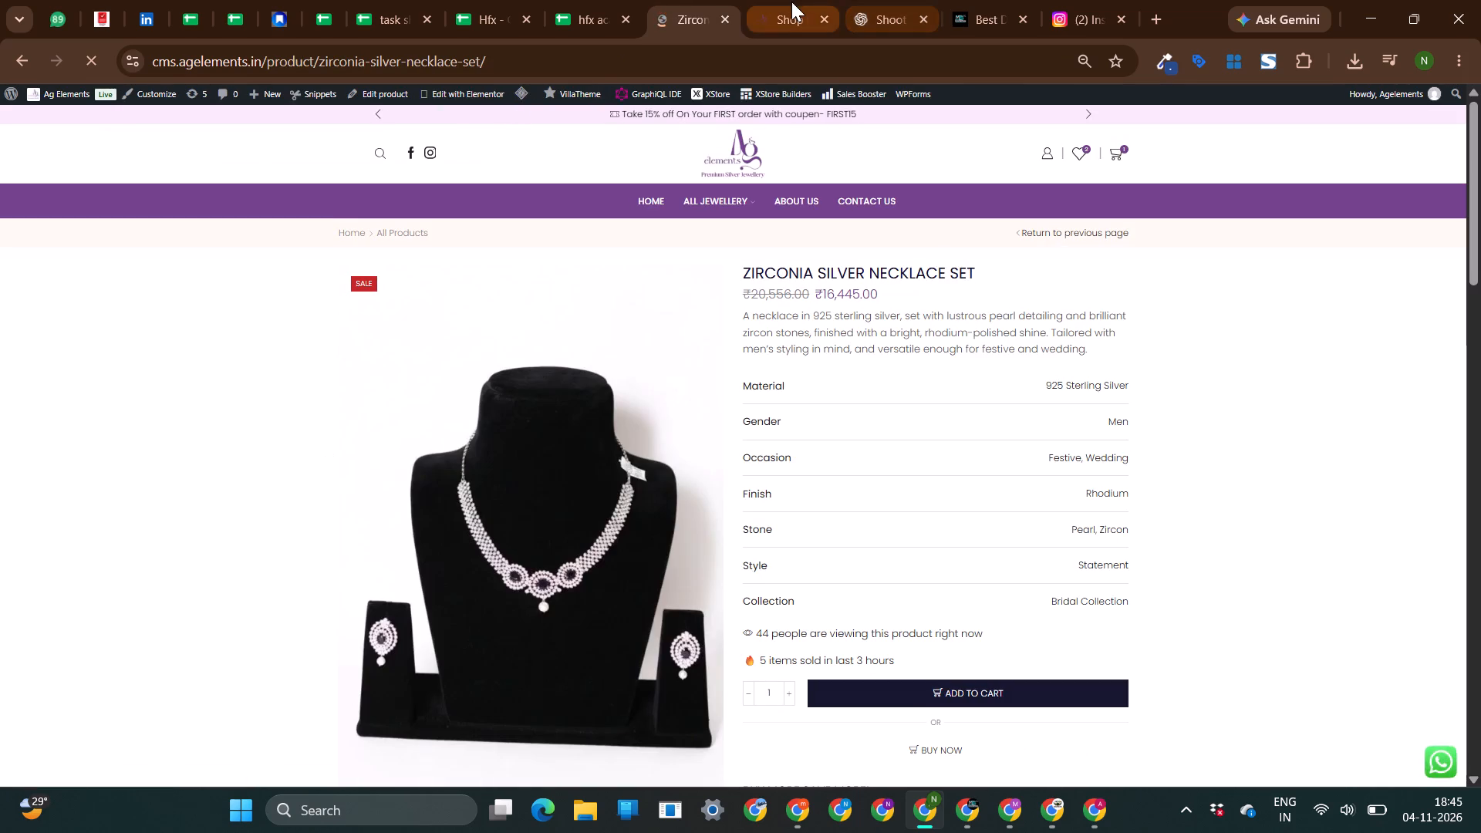
pyautogui.scroll(-5, 660, 518)
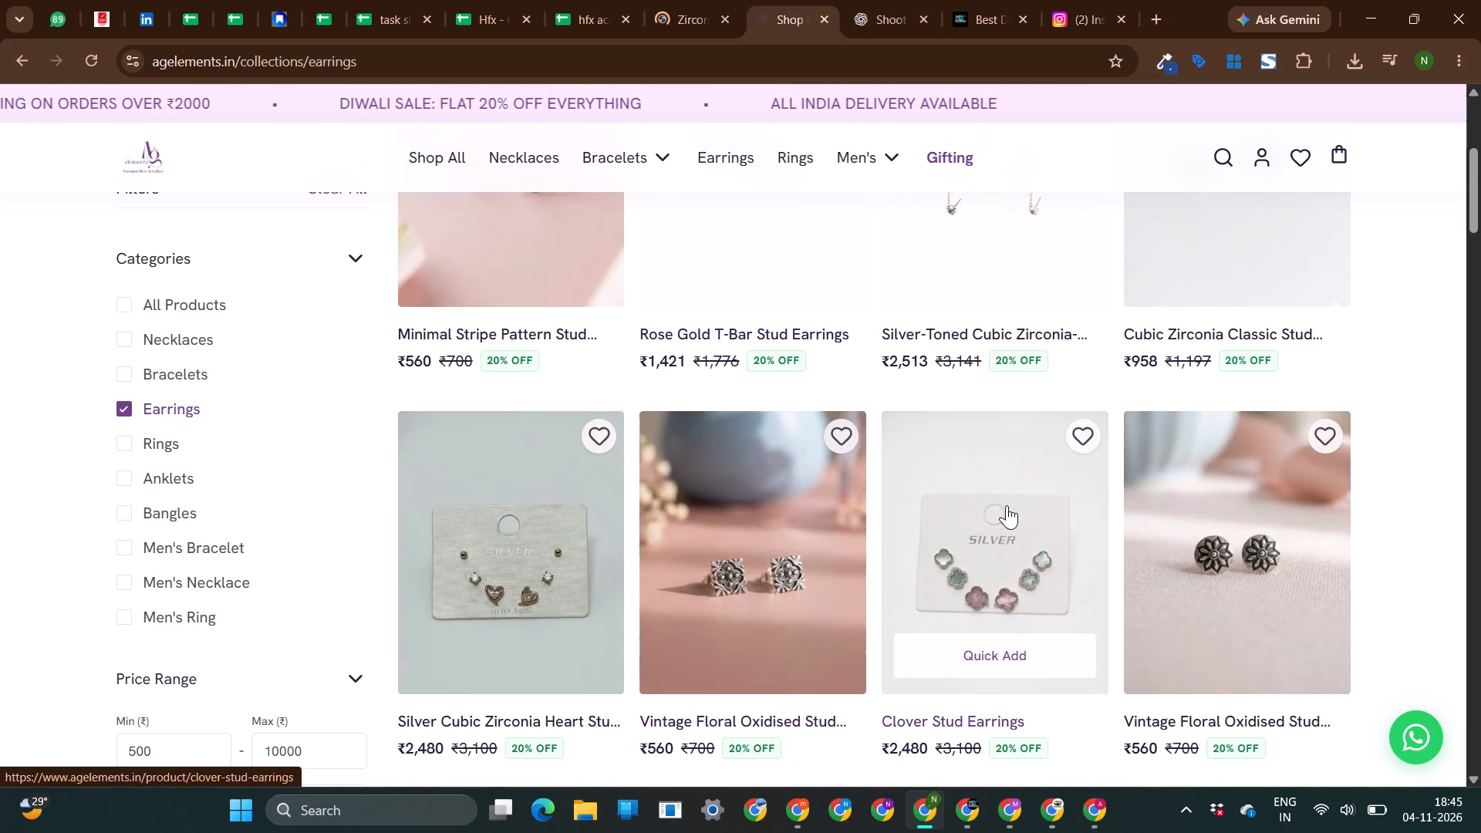
pyautogui.scroll(4, 1007, 505)
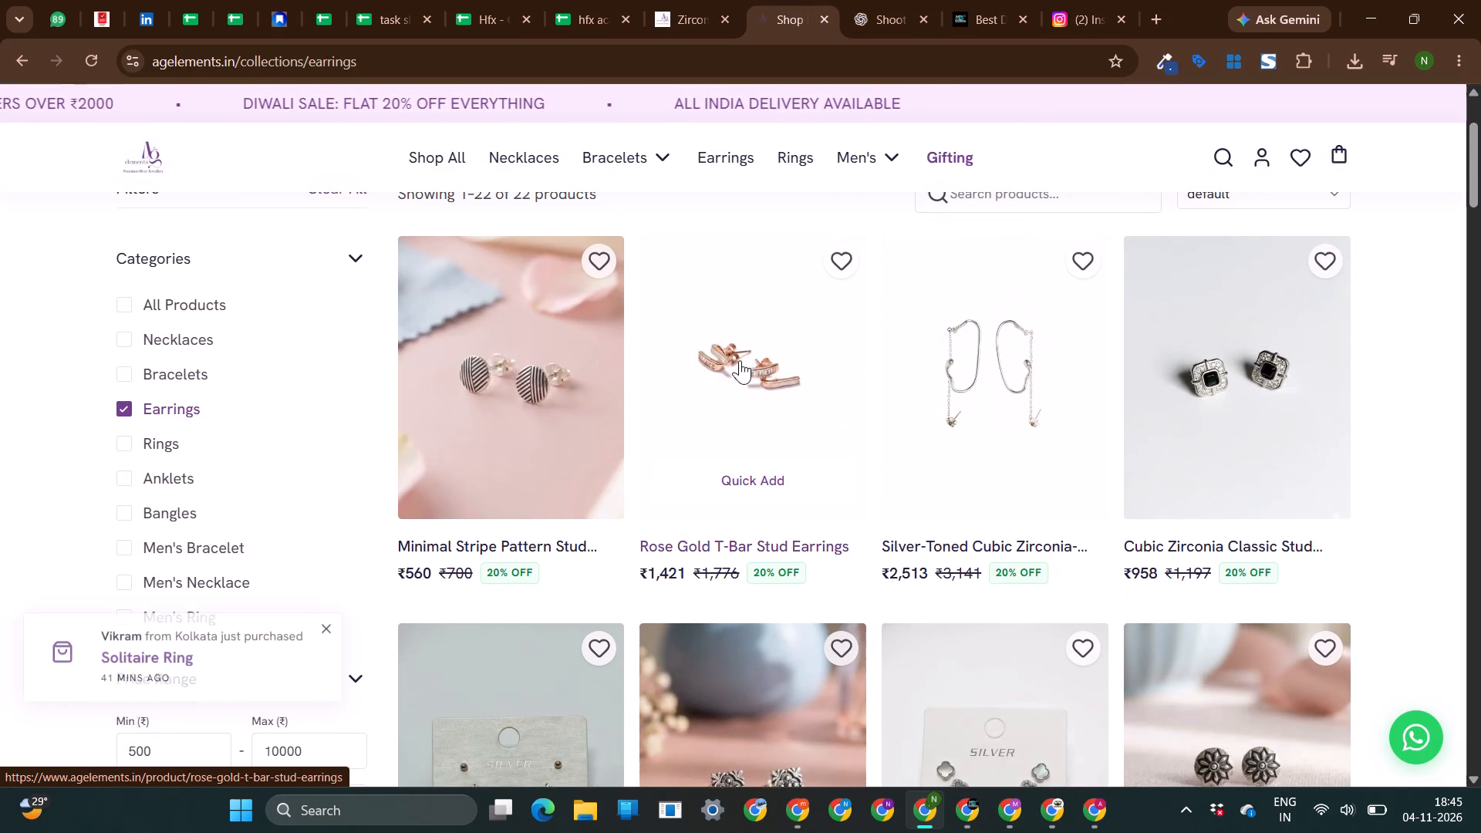
pyautogui.scroll(-6, 791, 466)
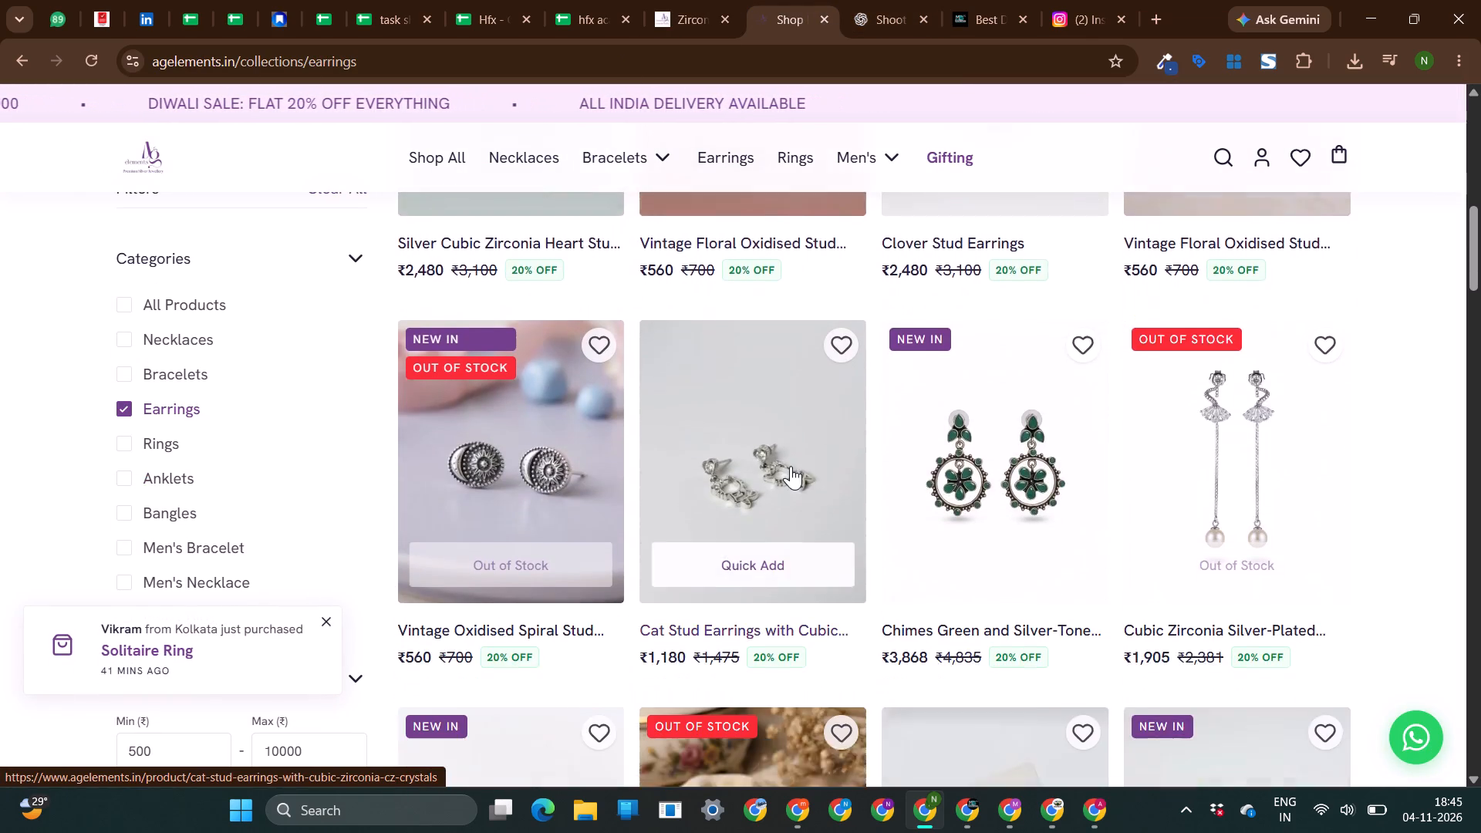
pyautogui.scroll(-6, 791, 466)
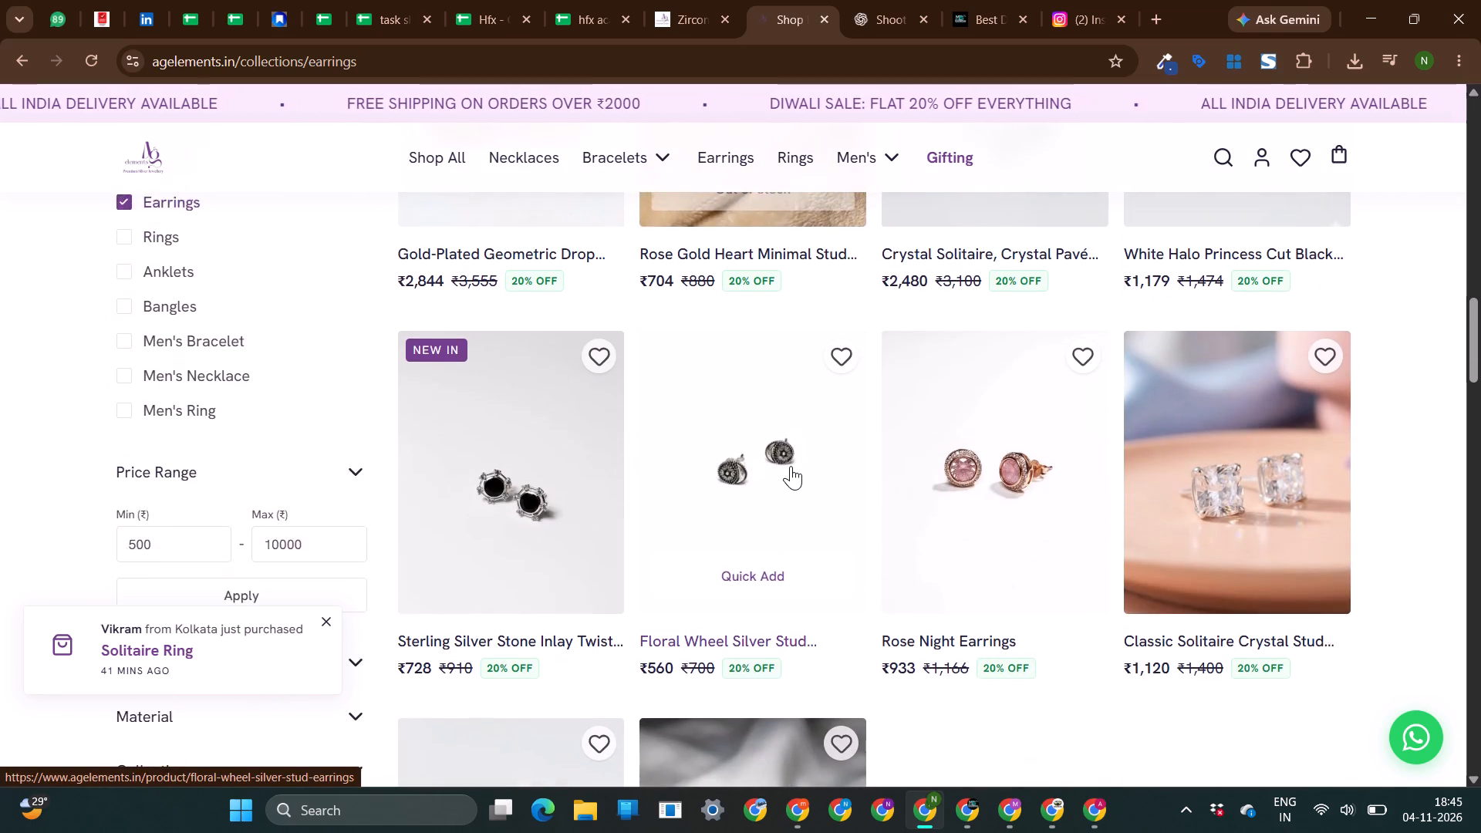
pyautogui.scroll(-2, 476, 502)
pyautogui.scroll(2, 1088, 346)
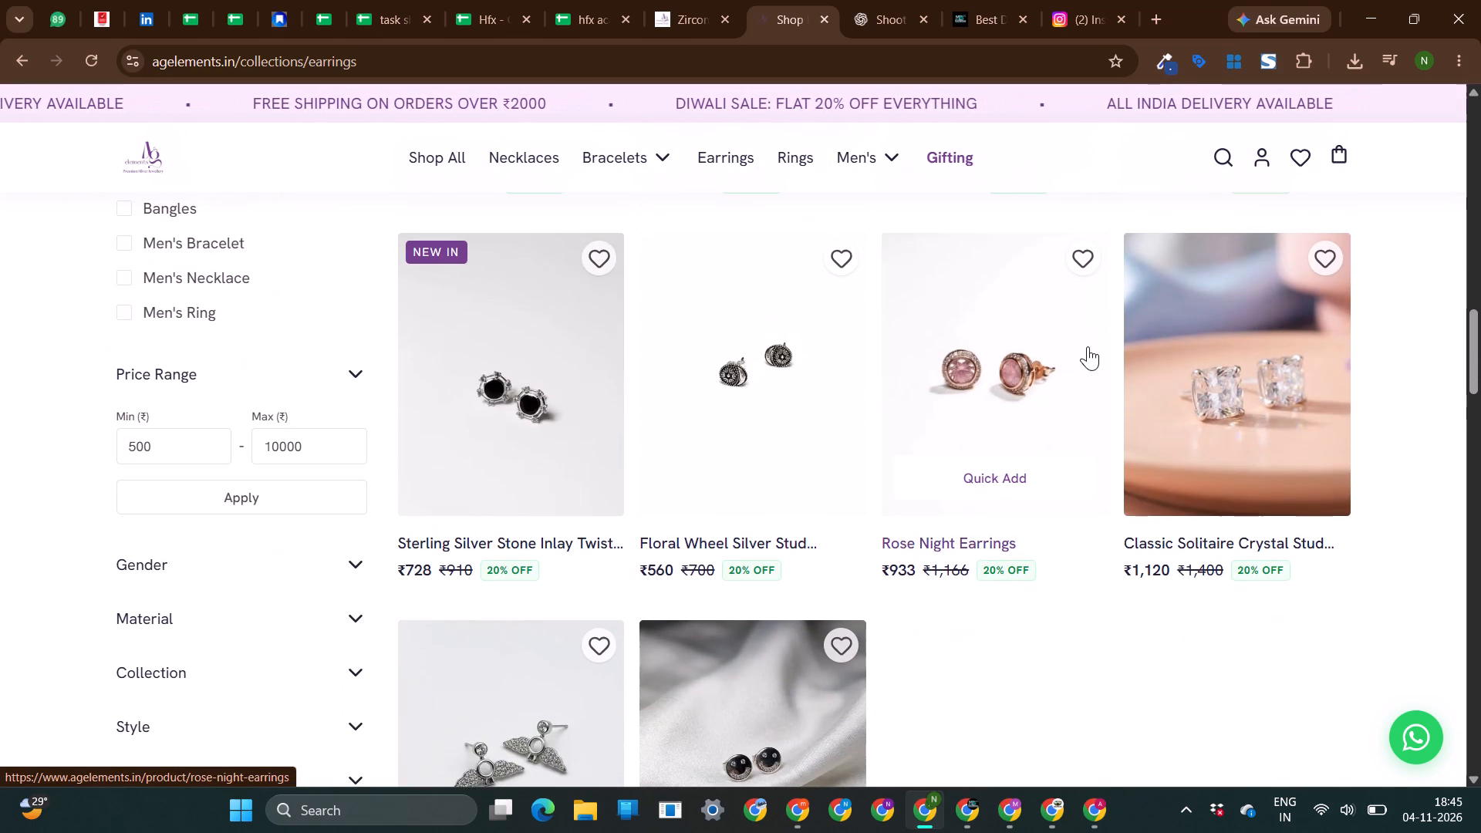
pyautogui.click(1004, 394)
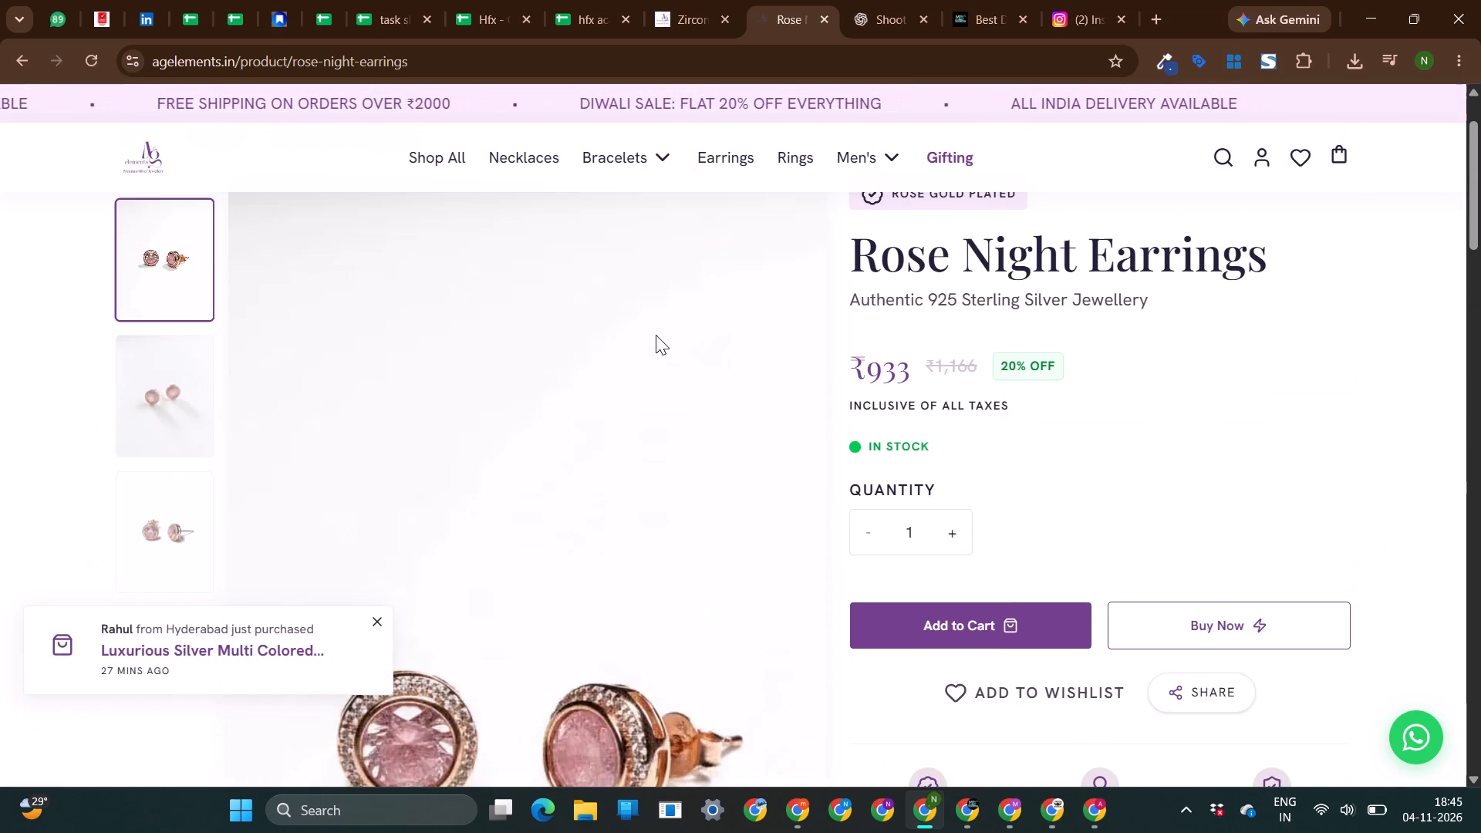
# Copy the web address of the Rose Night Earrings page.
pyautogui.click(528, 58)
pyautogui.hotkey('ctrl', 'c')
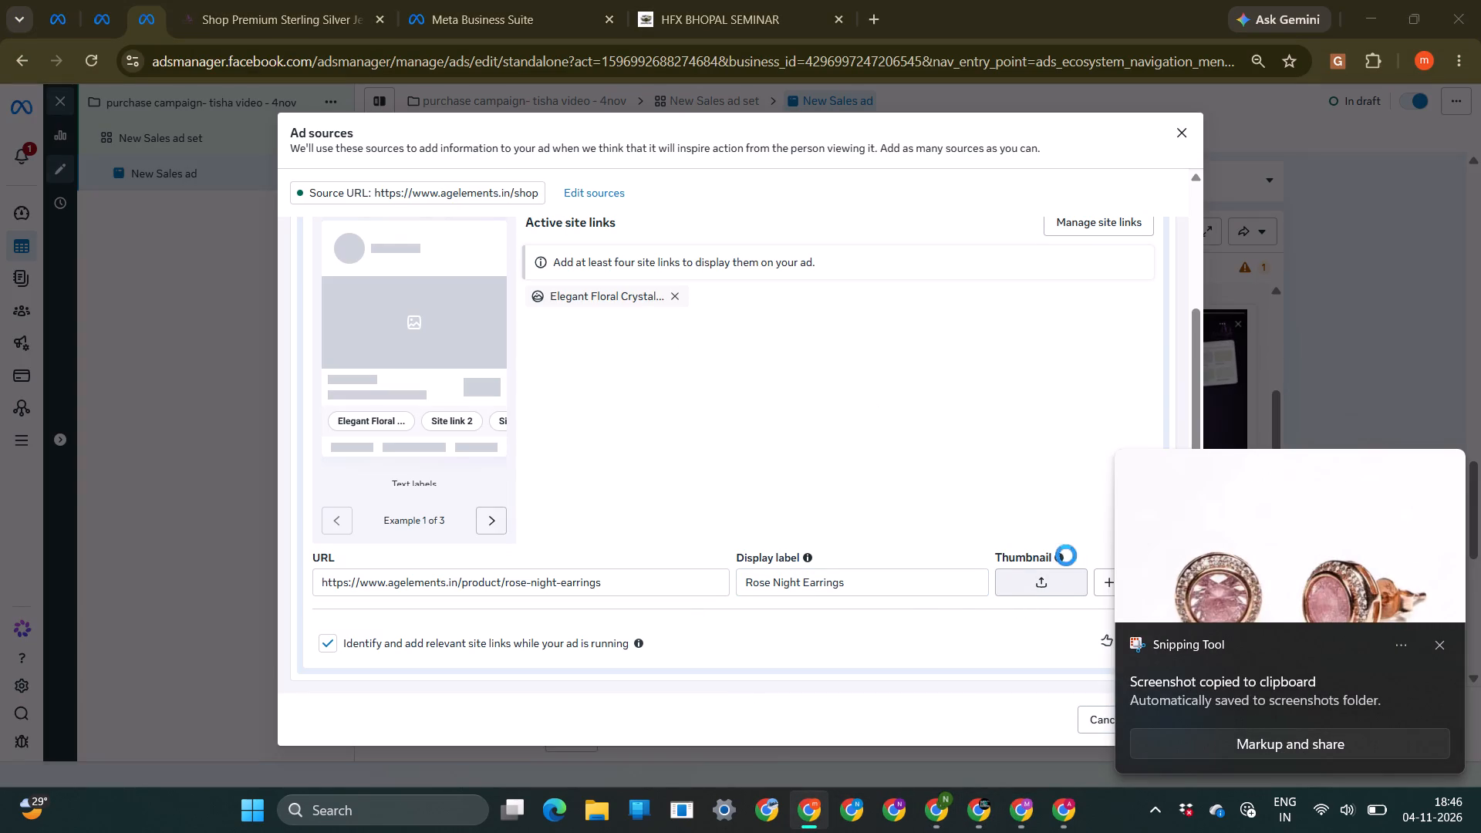
pyautogui.click(969, 410)
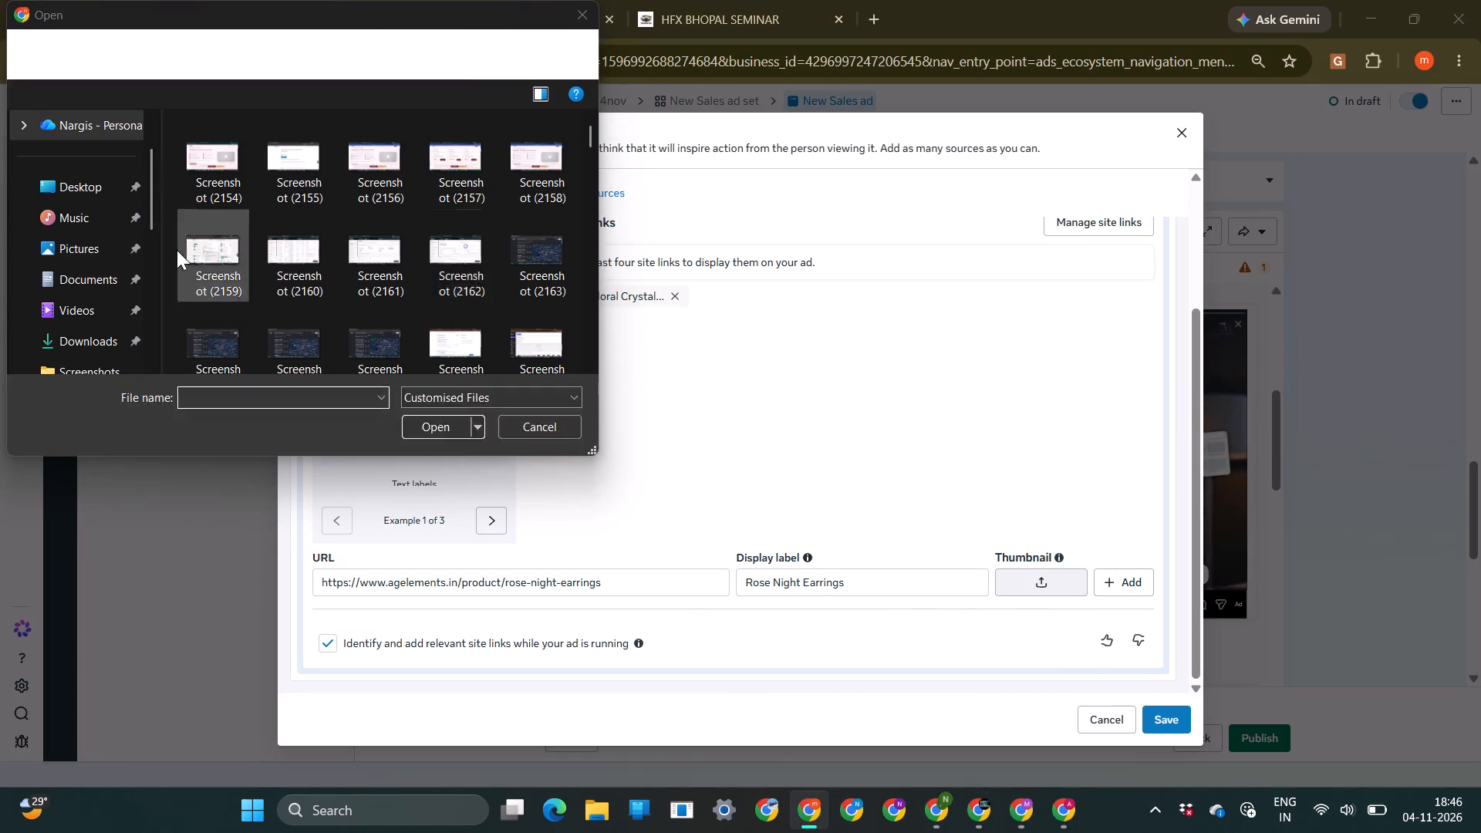
pyautogui.click(76, 337)
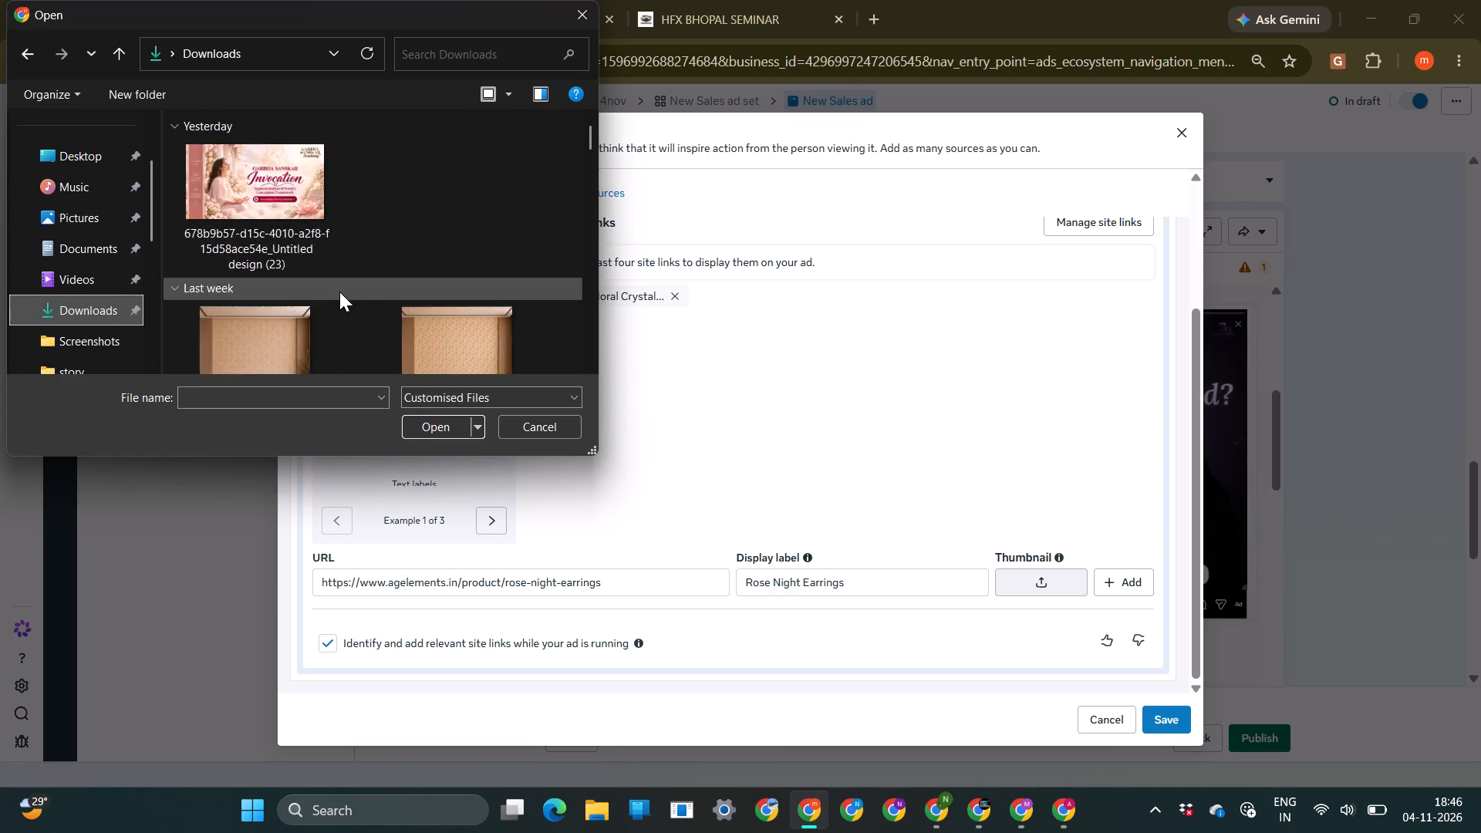
pyautogui.scroll(-5, 339, 292)
pyautogui.click(88, 339)
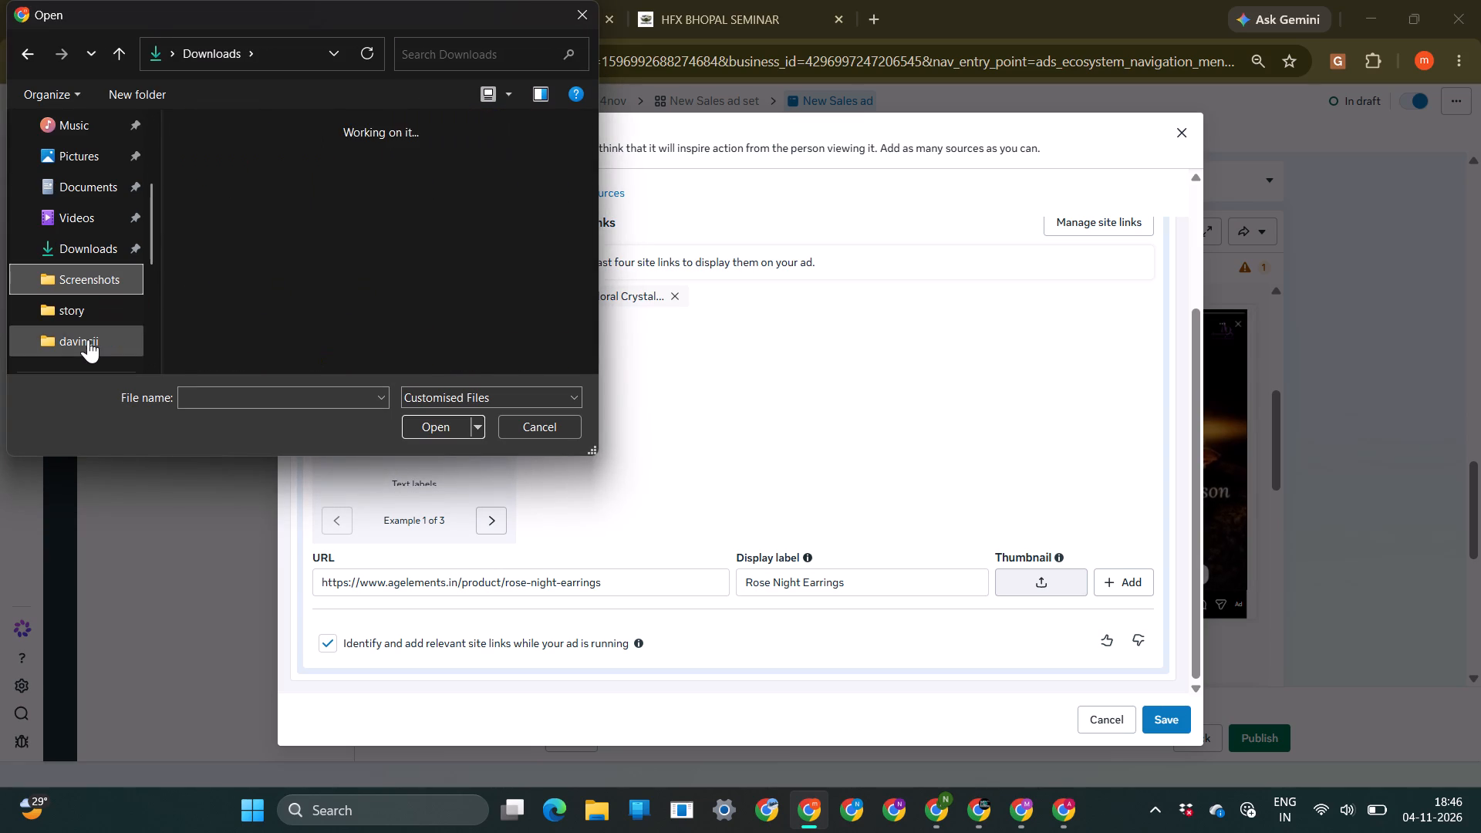
pyautogui.moveTo(587, 139); pyautogui.dragTo(592, 251)
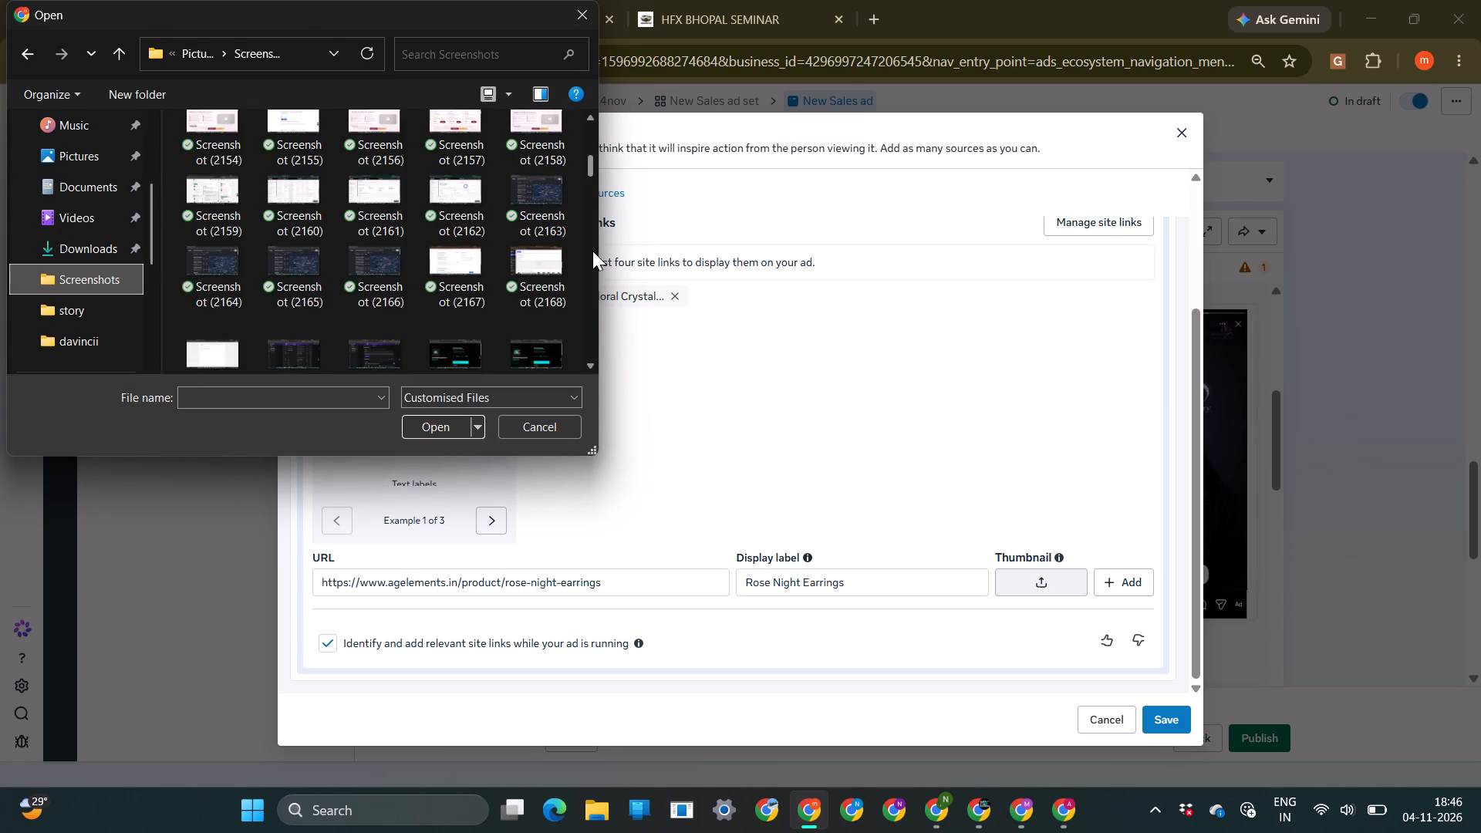
pyautogui.moveTo(592, 251); pyautogui.dragTo(606, 458)
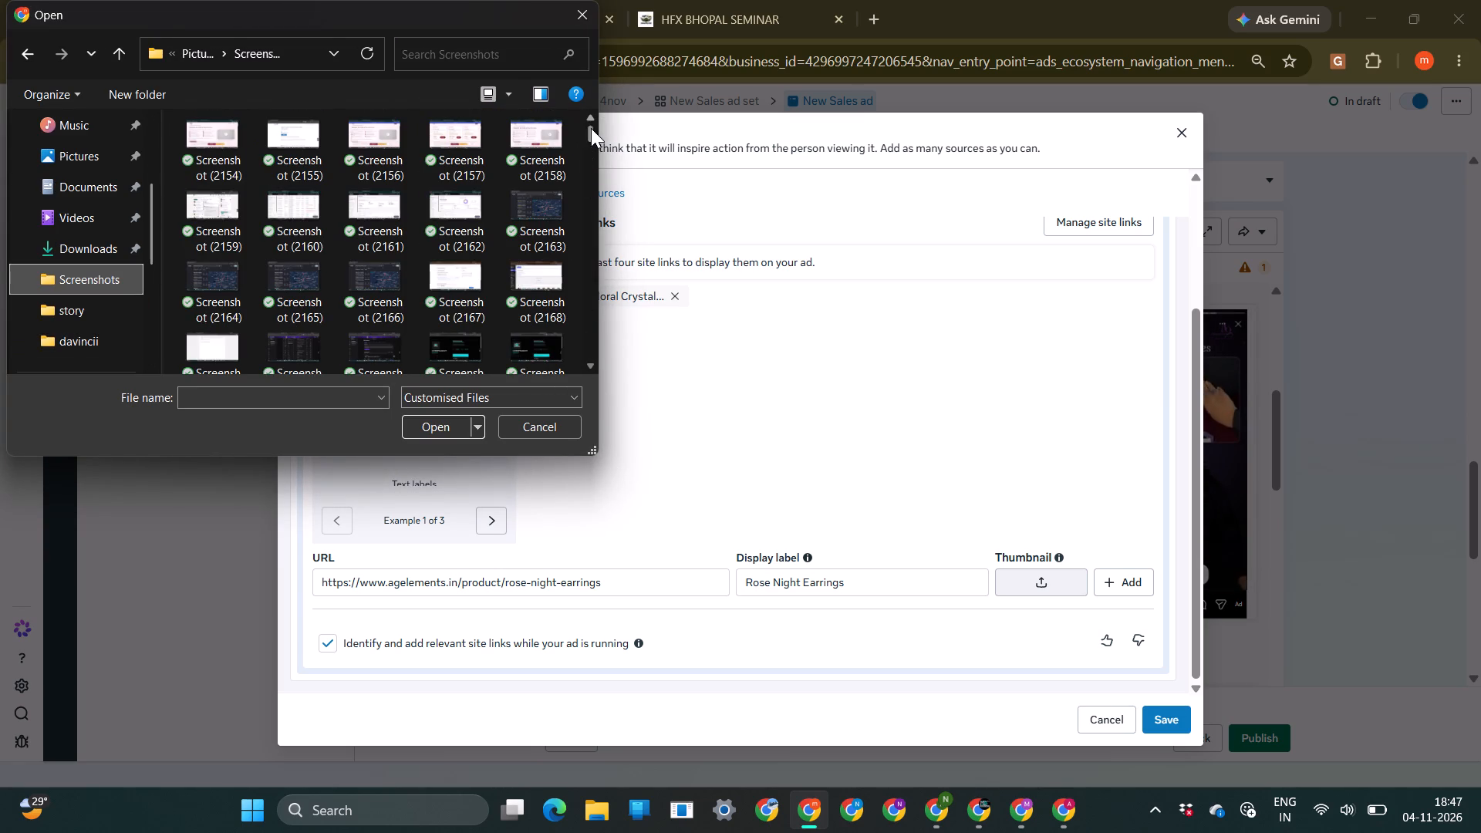
pyautogui.moveTo(590, 132); pyautogui.dragTo(589, 363)
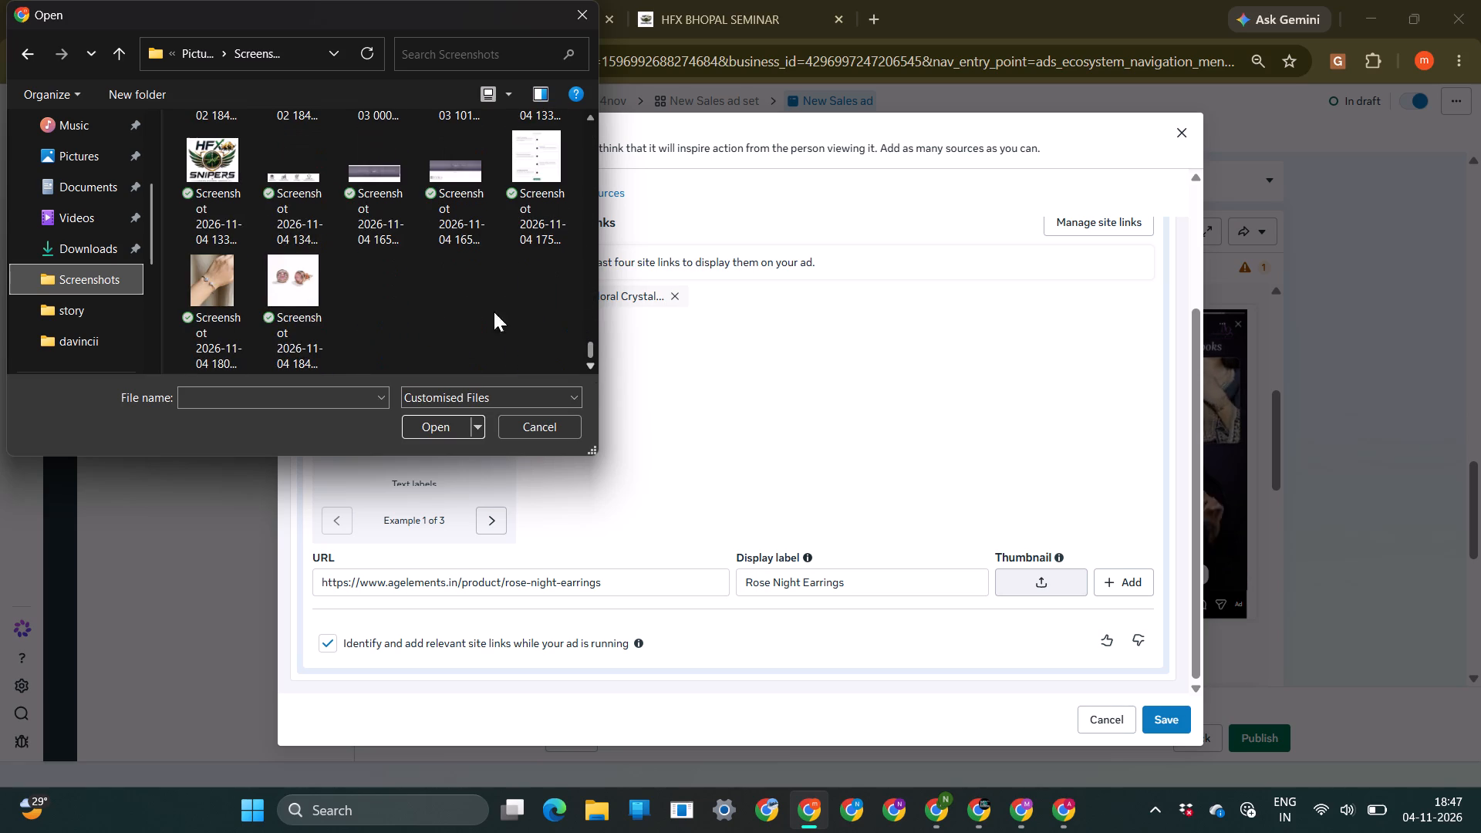
pyautogui.click(265, 295)
pyautogui.click(432, 423)
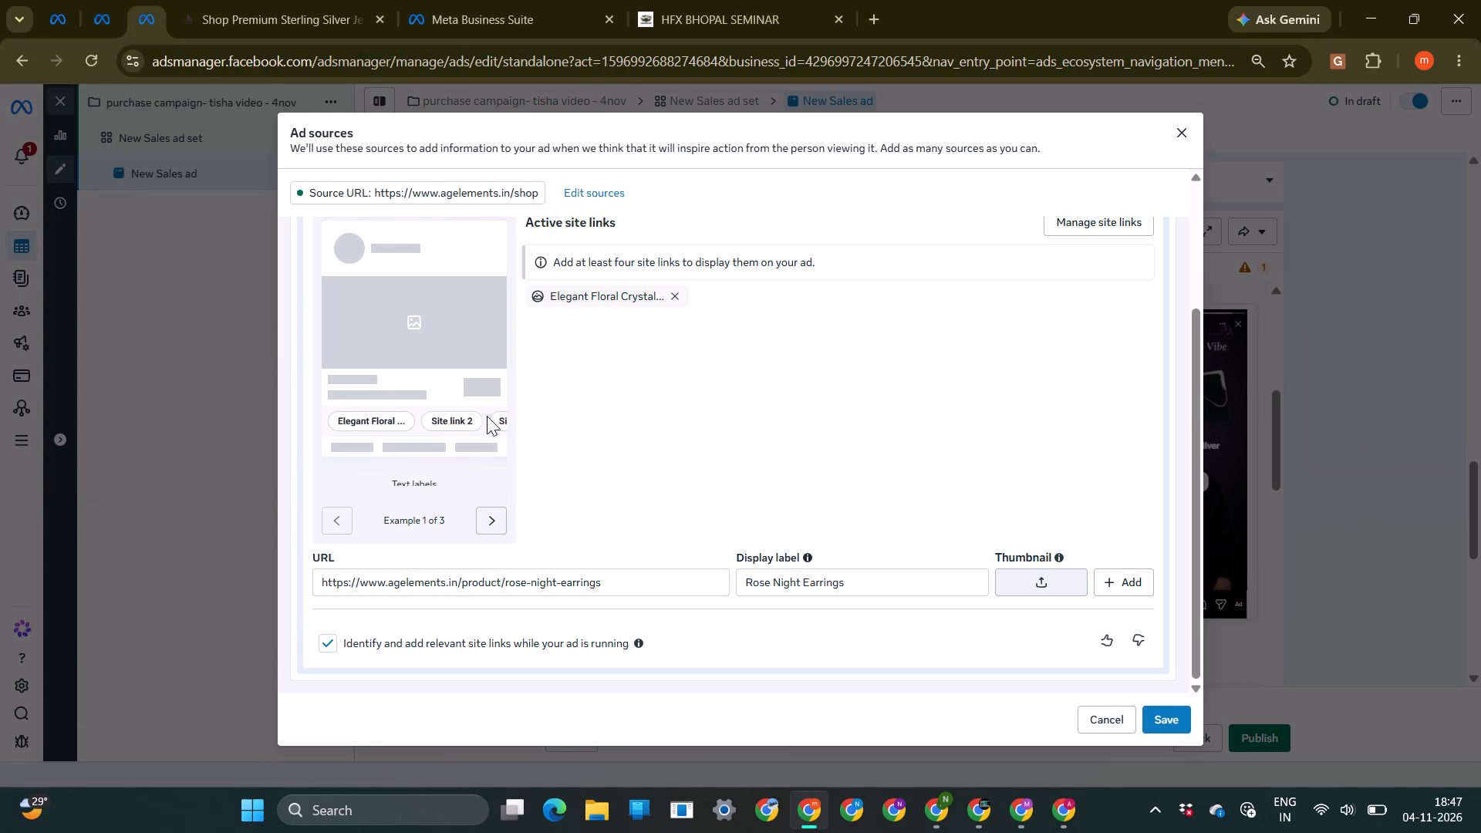
# Add the completed Rose Night Earrings entry to the ad's active site links.
pyautogui.scroll(-2, 842, 479)
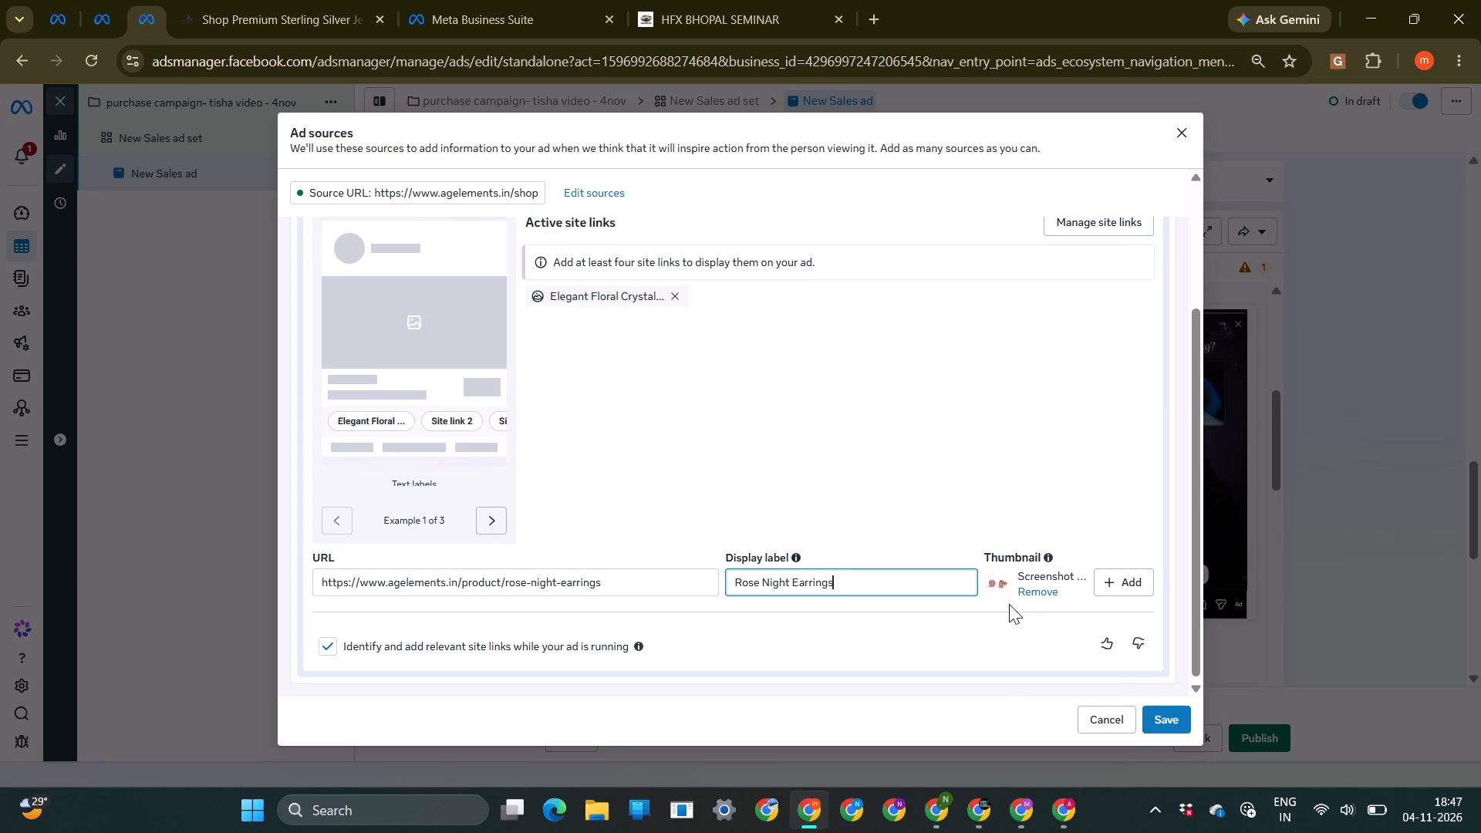
pyautogui.scroll(-1, 1009, 604)
pyautogui.click(1109, 575)
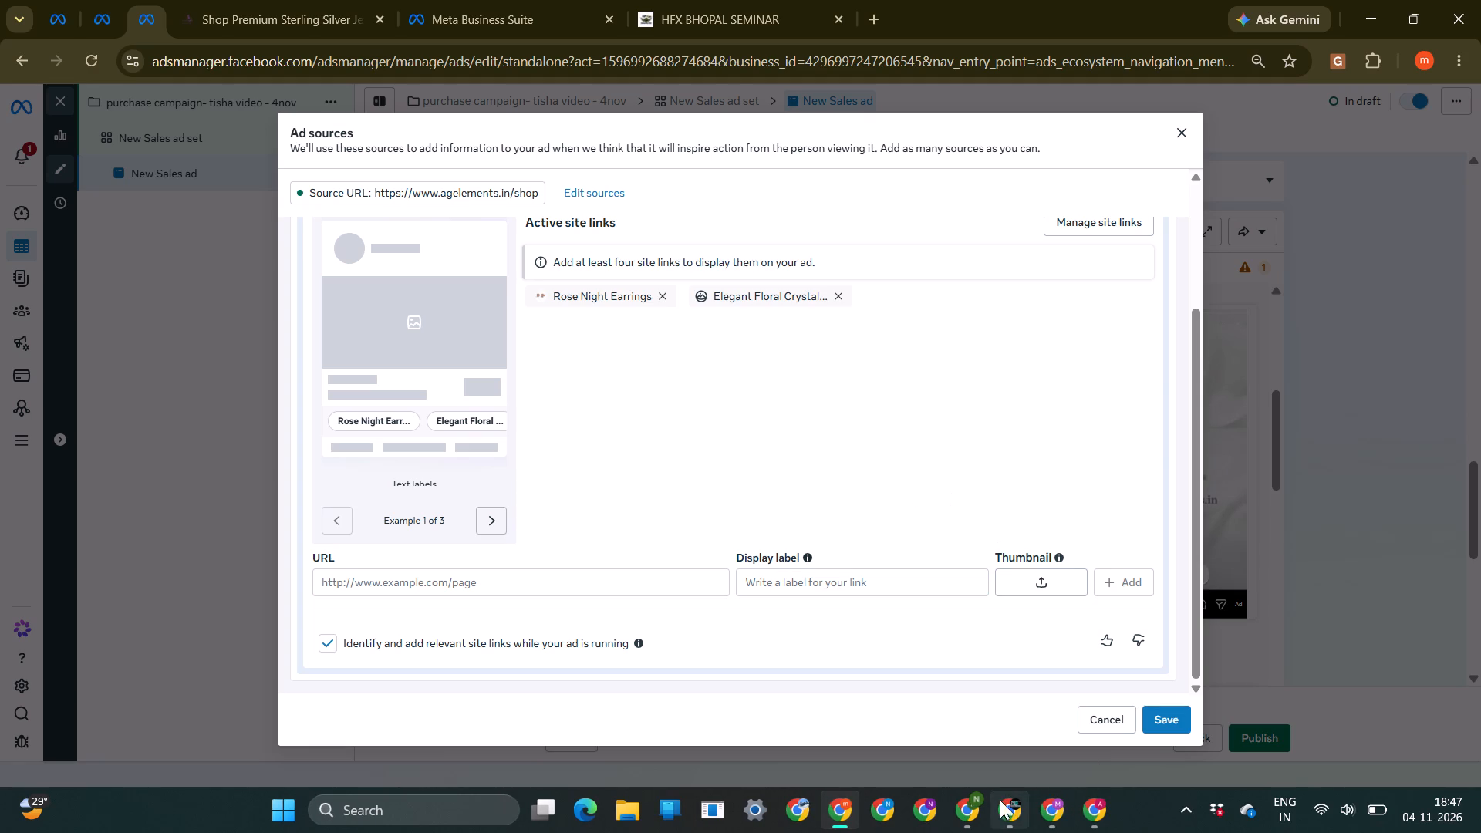
# Copy the Zirconia Silver Necklace Set page's address without the cms prefix and enter agelements.in/product/zirconia-silver-necklace-set/ as the next site link's URL.
pyautogui.click(962, 807)
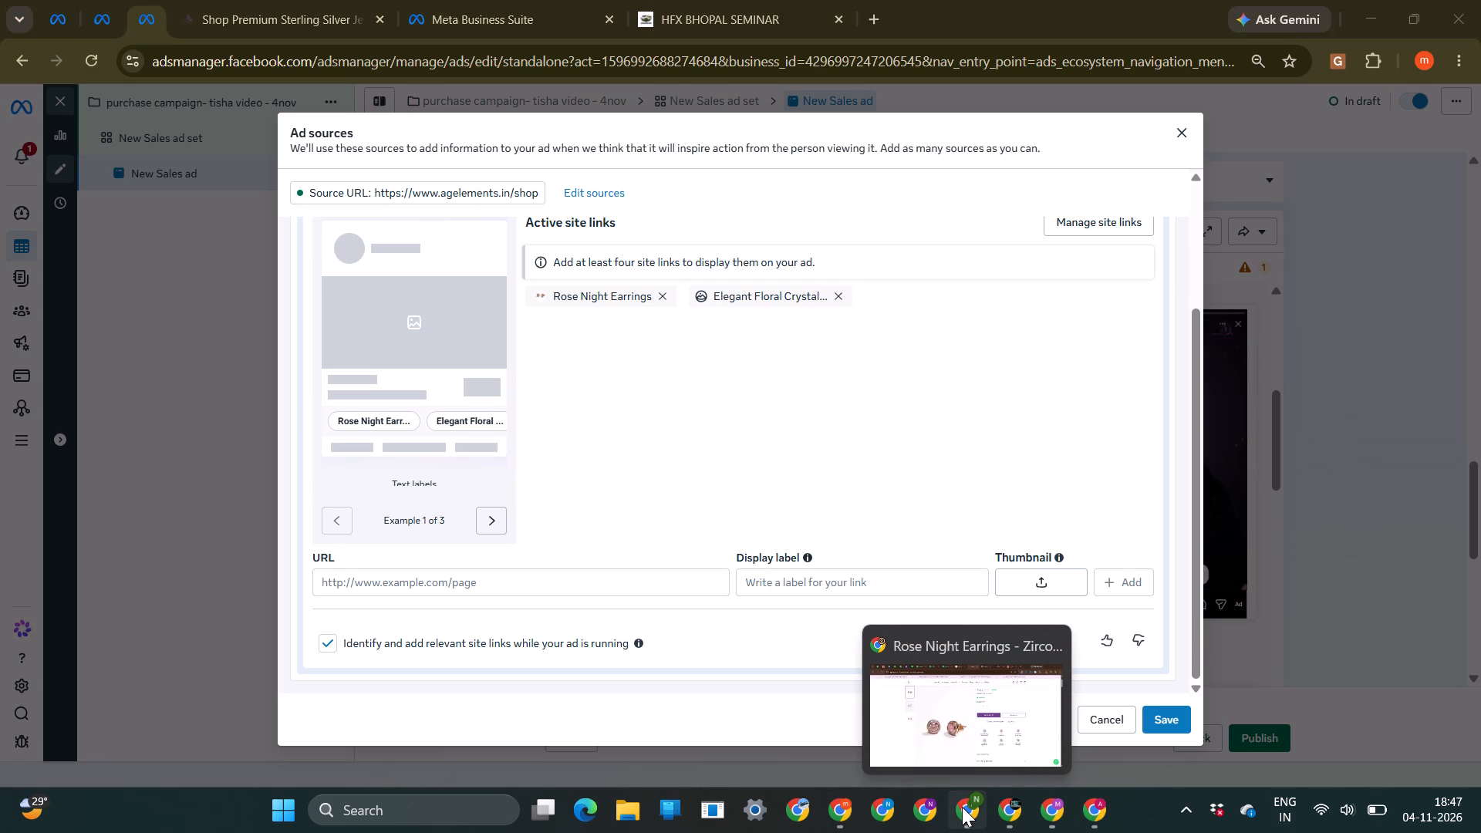
pyautogui.scroll(-2, 973, 432)
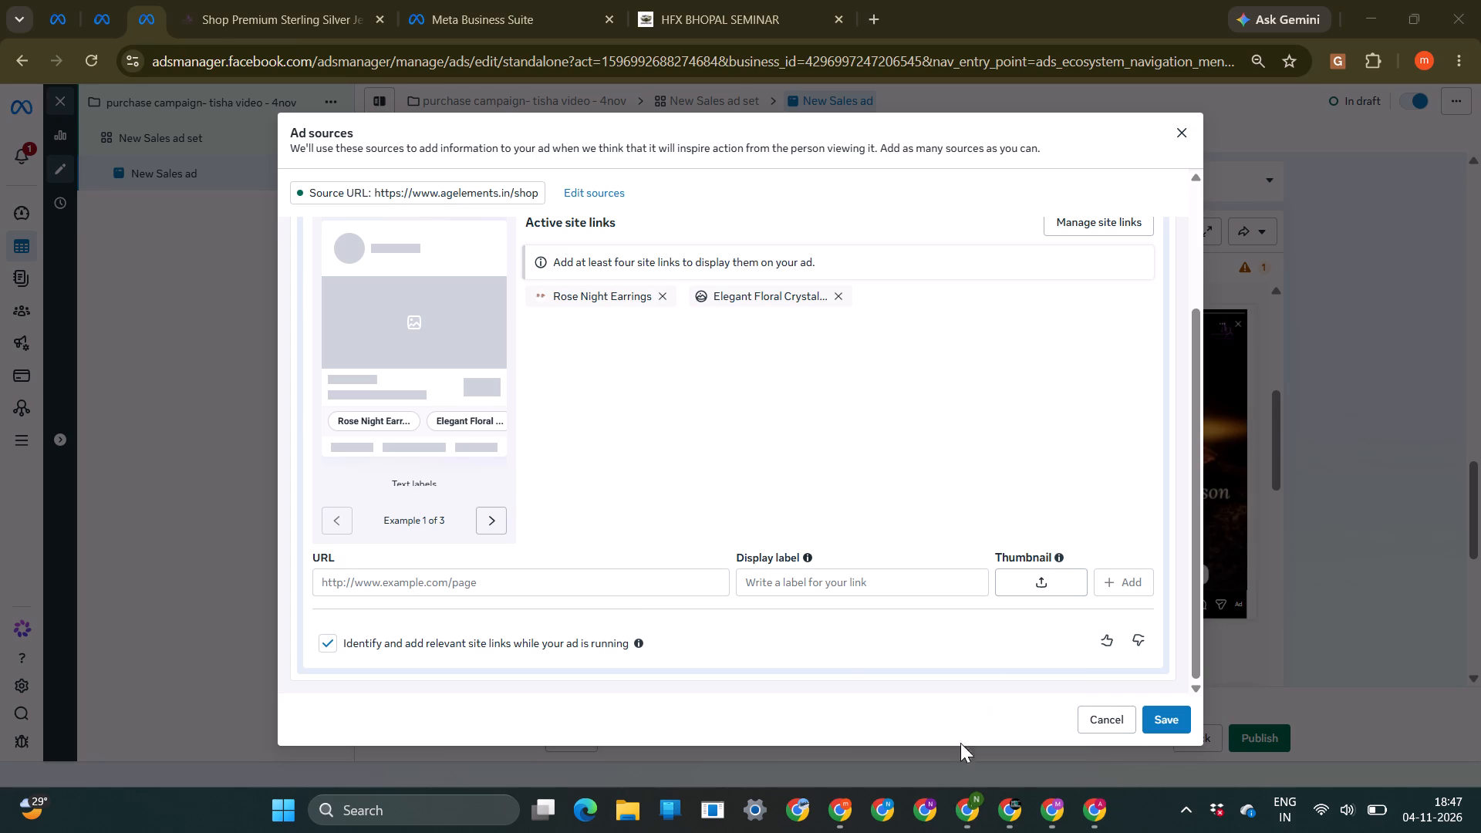
pyautogui.click(962, 825)
pyautogui.click(689, 5)
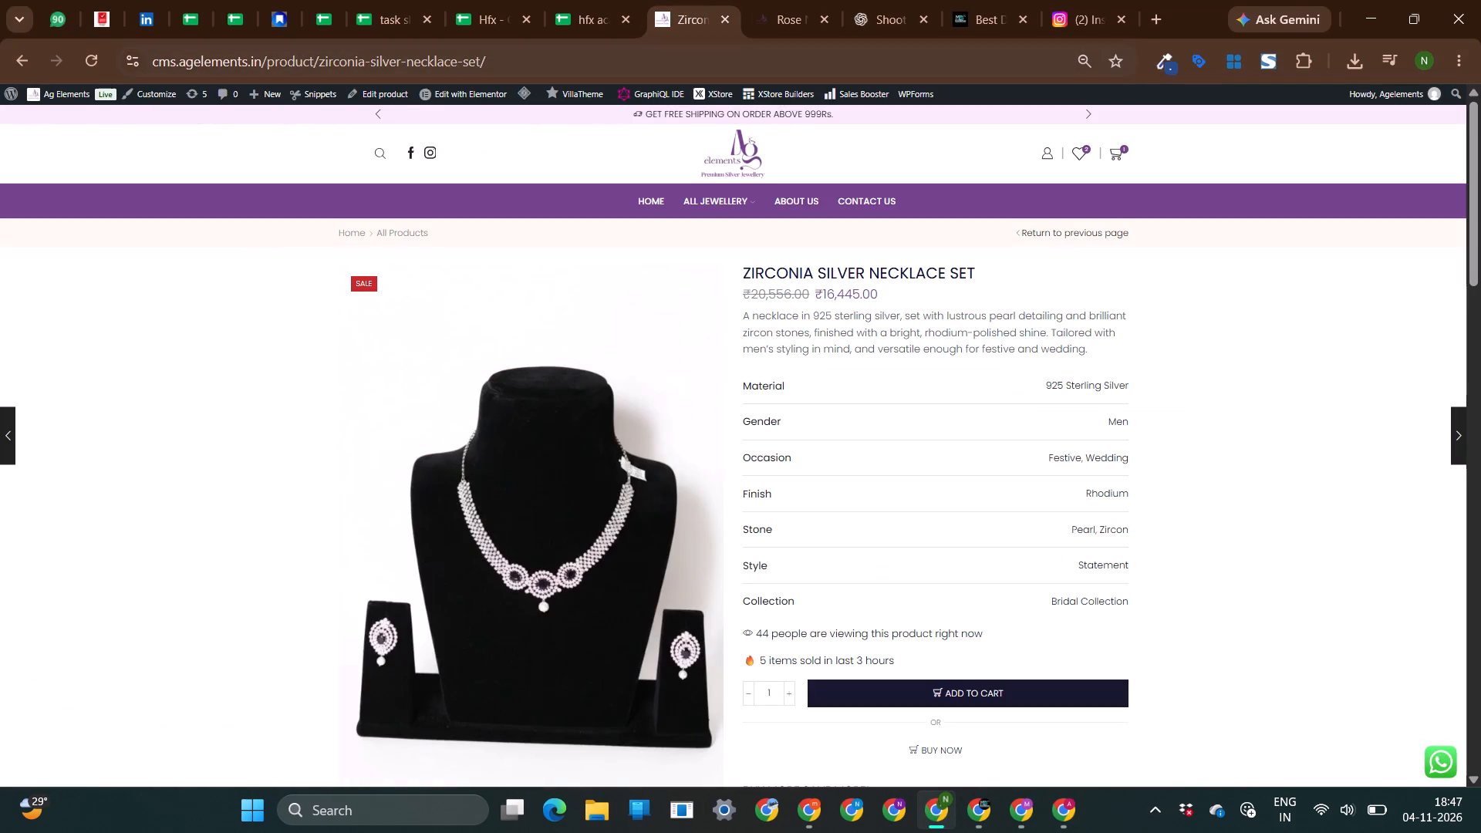
pyautogui.moveTo(179, 60); pyautogui.dragTo(648, 73)
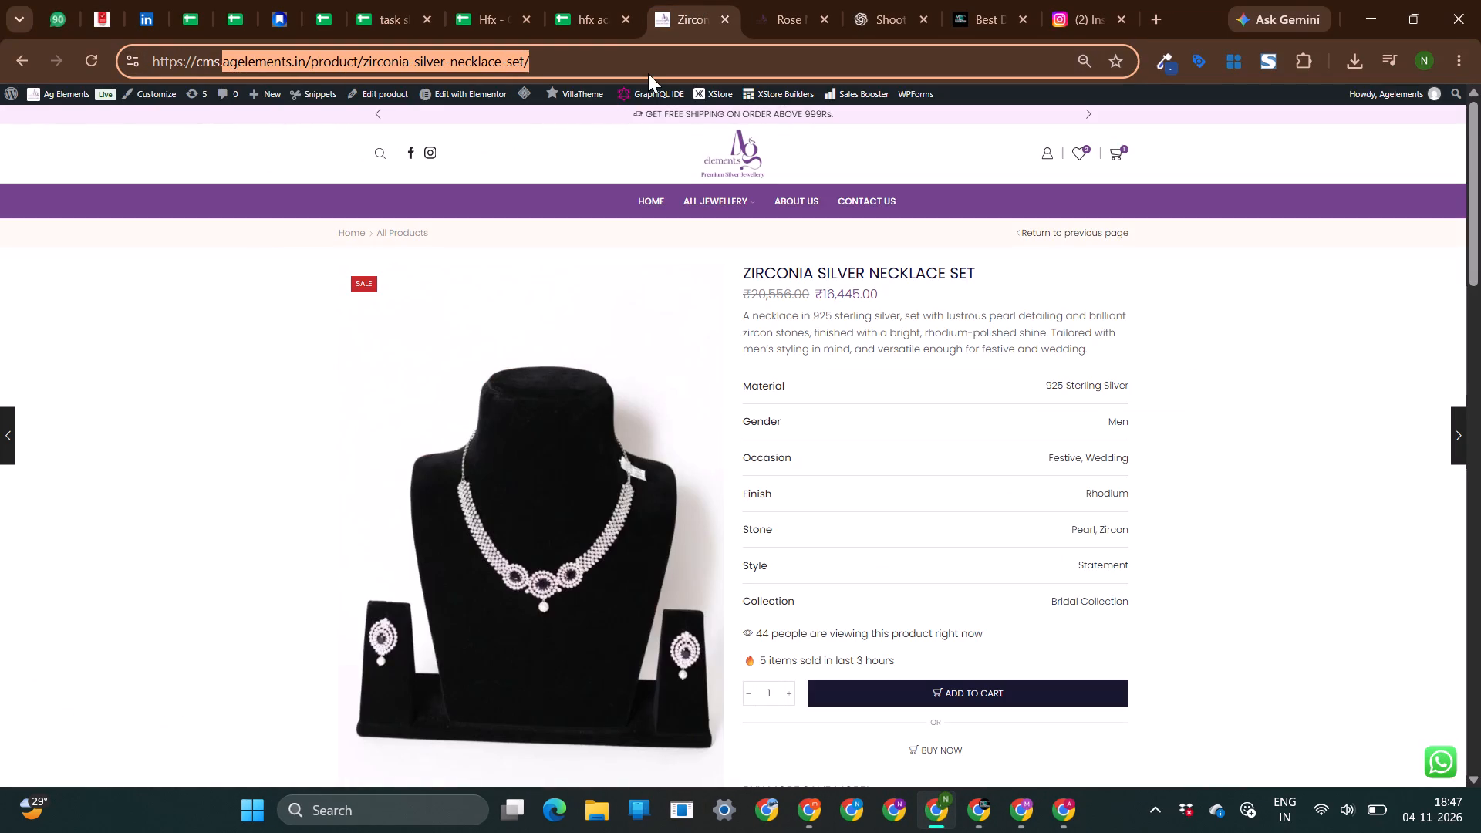
pyautogui.hotkey('ctrl', 'c')
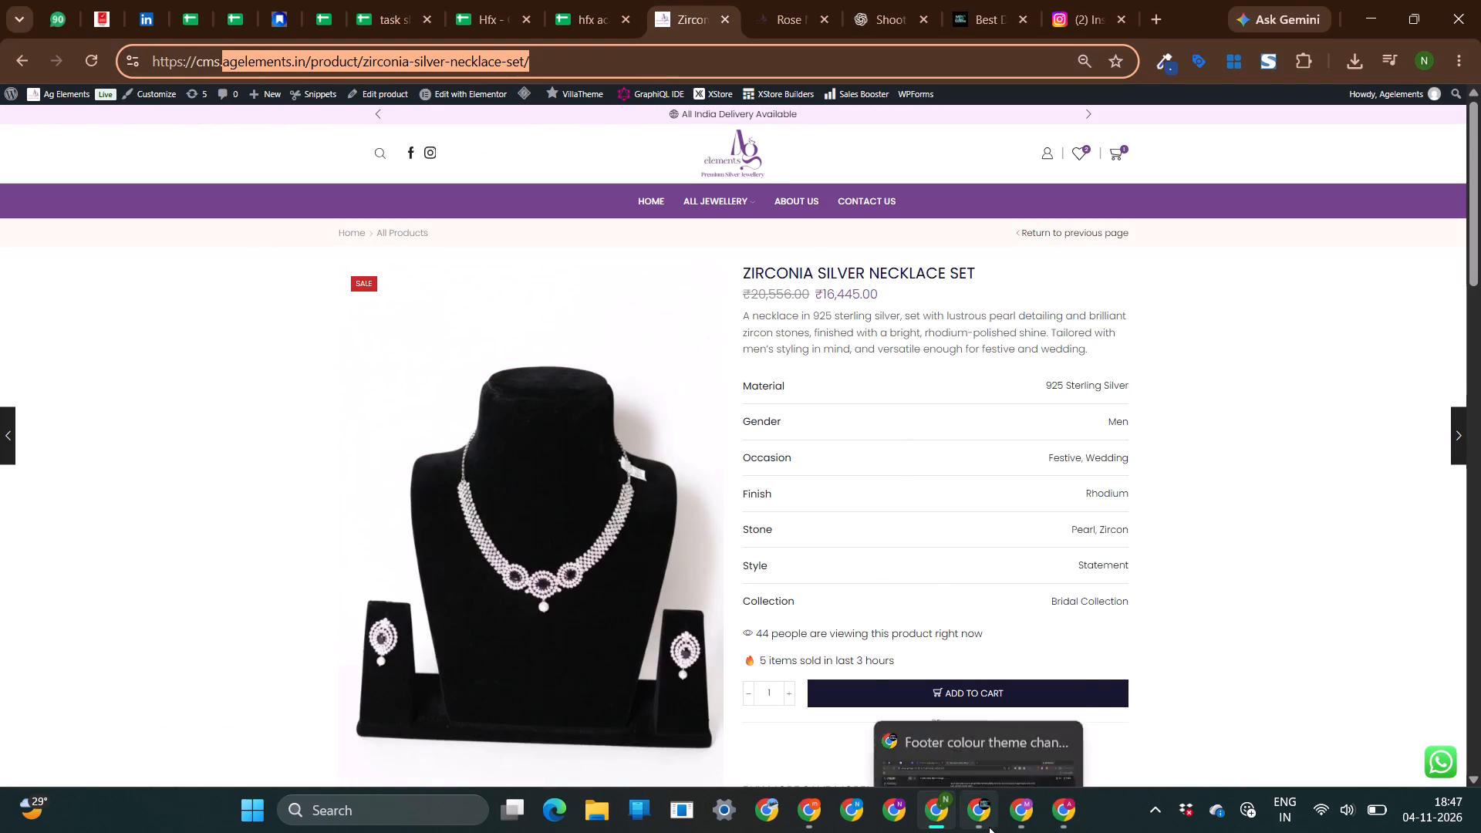
pyautogui.click(808, 807)
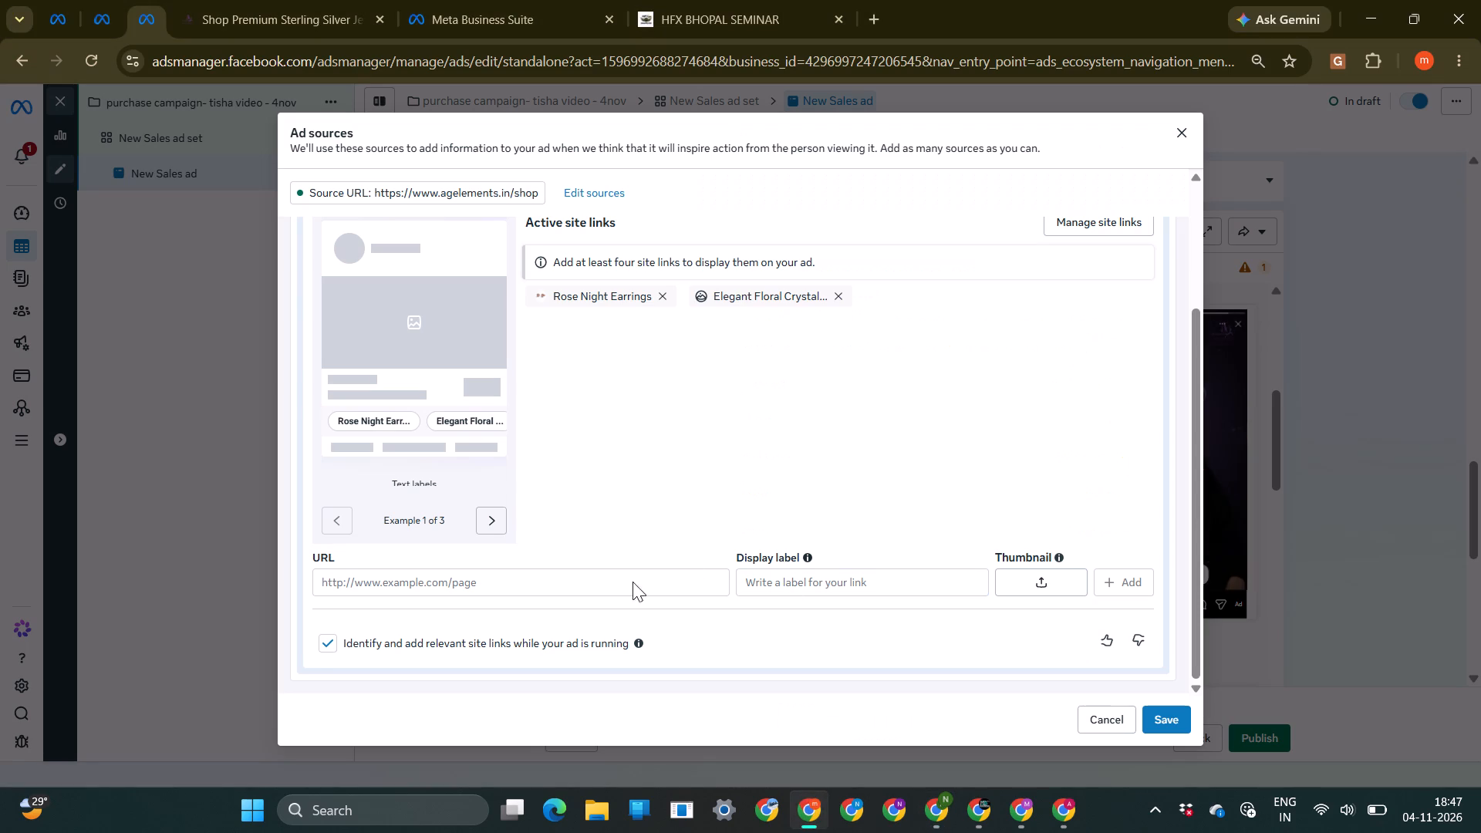
pyautogui.click(615, 581)
pyautogui.hotkey('ctrl', 'v')
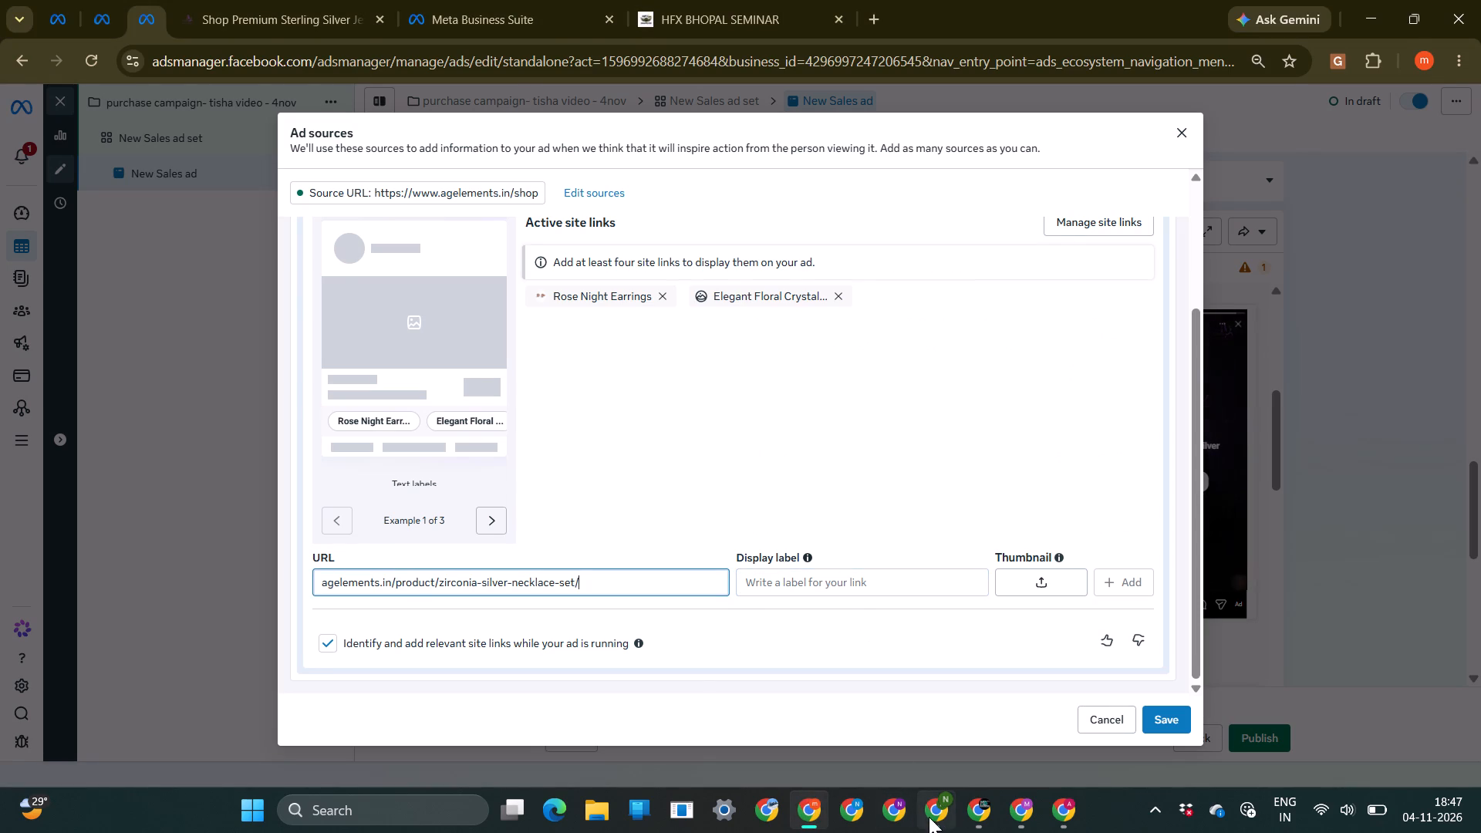
# Copy the product title from the Zirconia Silver Necklace Set page and enter it as the site link's display label in Ads Manager.
pyautogui.click(929, 817)
pyautogui.moveTo(740, 268); pyautogui.dragTo(851, 278)
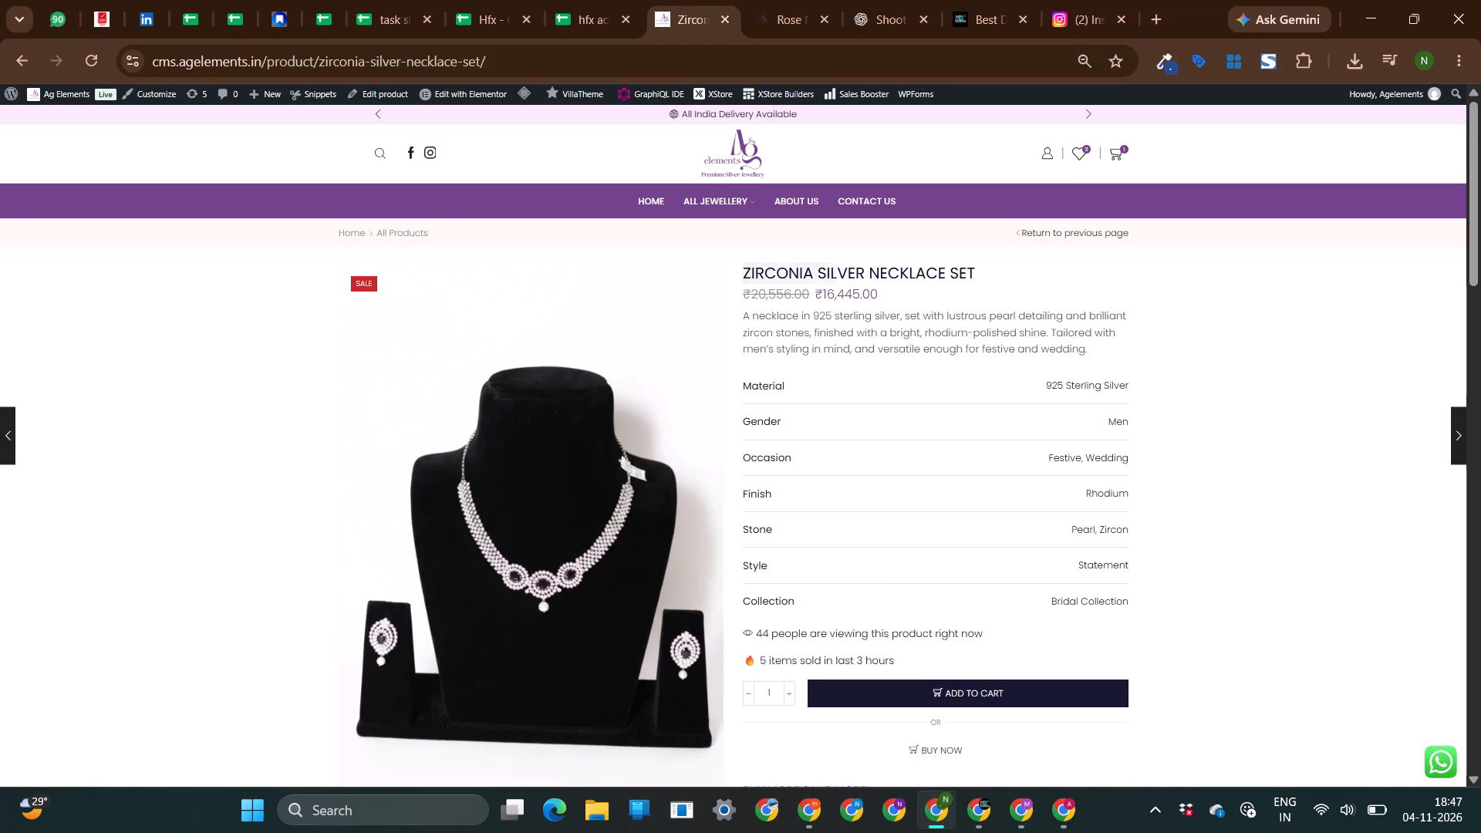
pyautogui.moveTo(851, 278); pyautogui.dragTo(985, 271)
pyautogui.hotkey('ctrl', 'c')
pyautogui.click(807, 814)
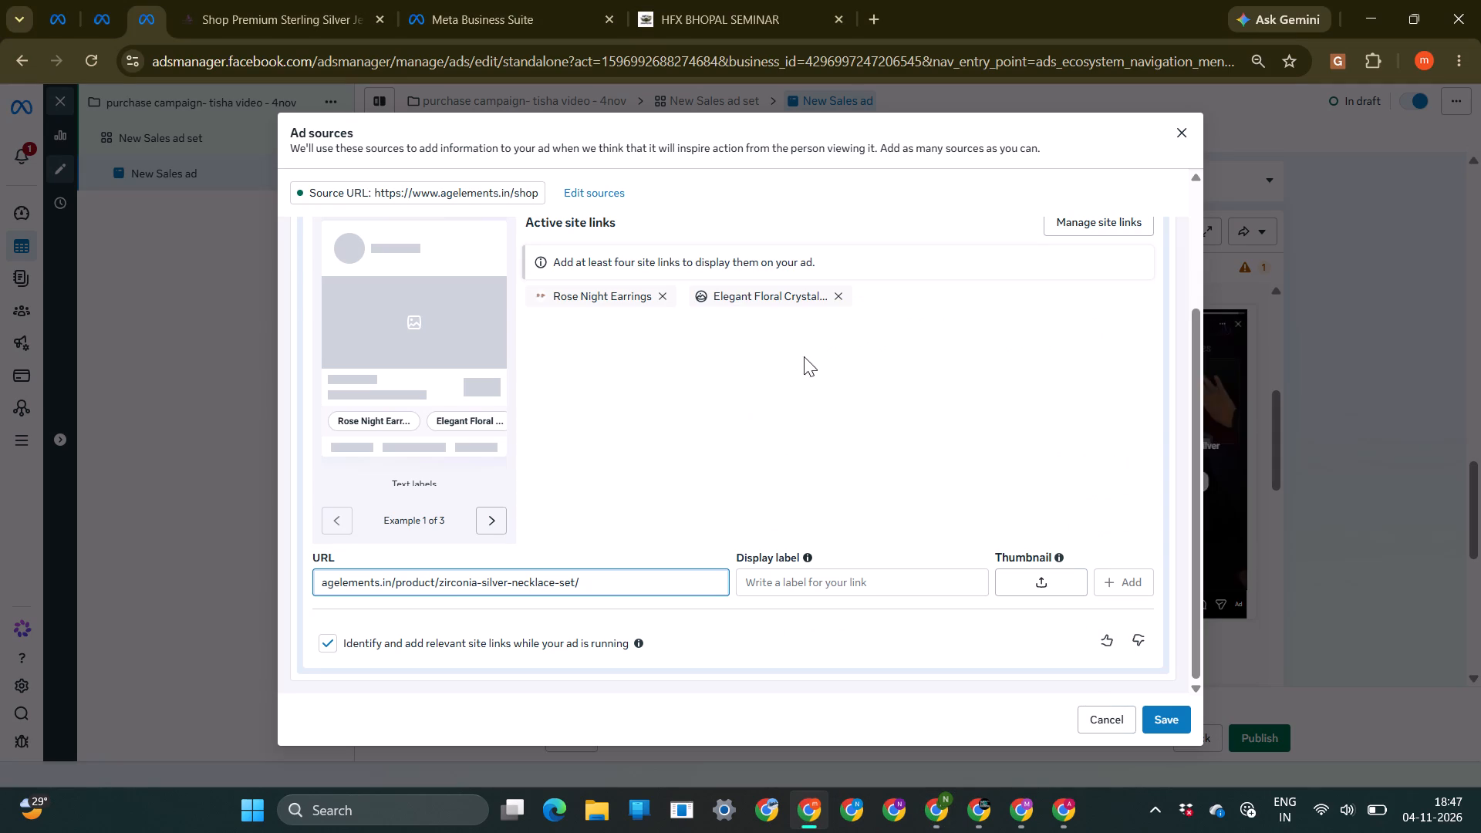
pyautogui.click(832, 582)
pyautogui.hotkey('ctrl', 'v')
# Capture a screenshot of the main necklace and earrings photo on the Zirconia Silver Necklace Set product page.
pyautogui.click(970, 823)
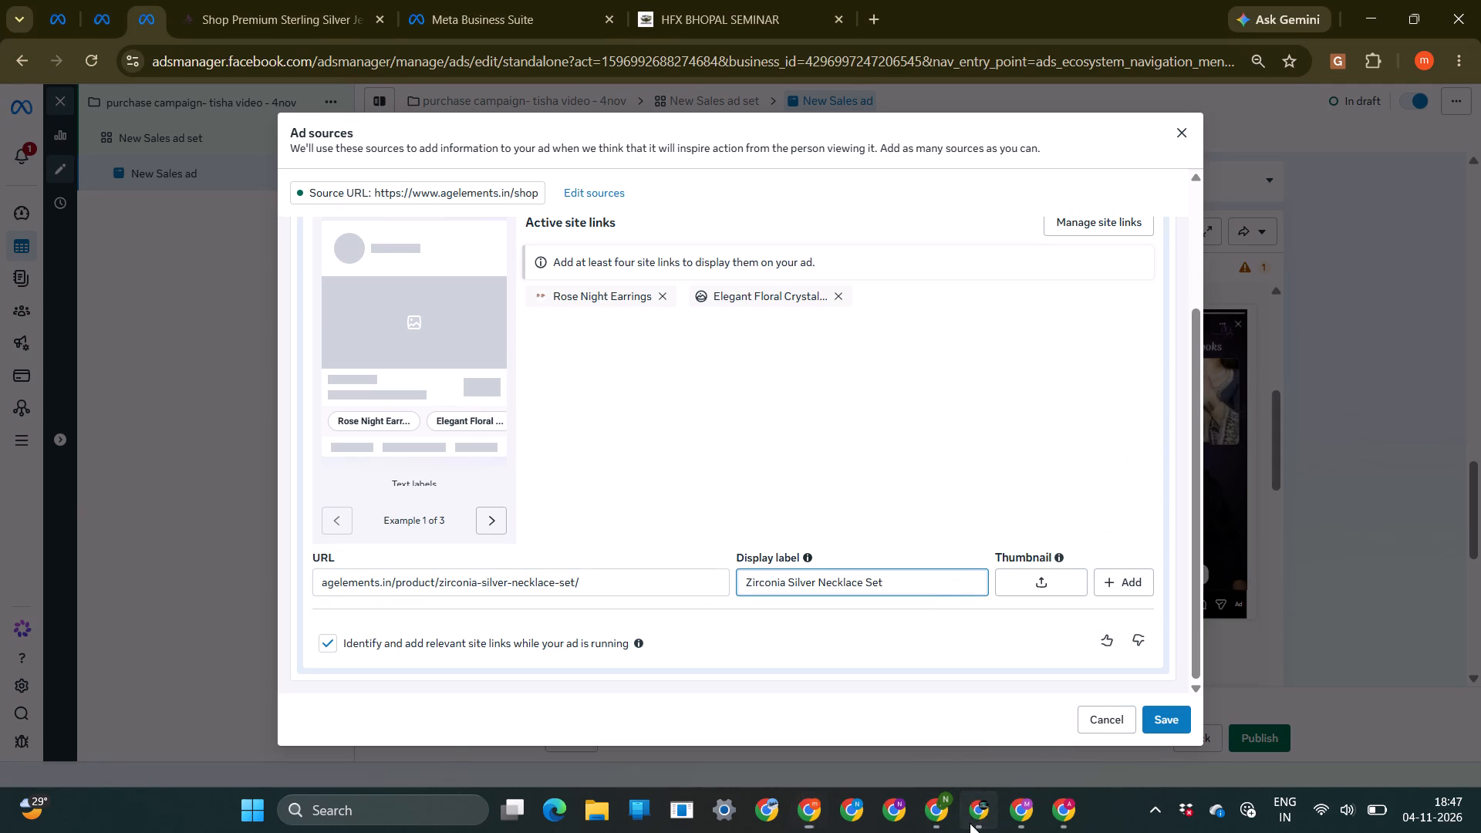
pyautogui.click(926, 814)
pyautogui.click(799, 0)
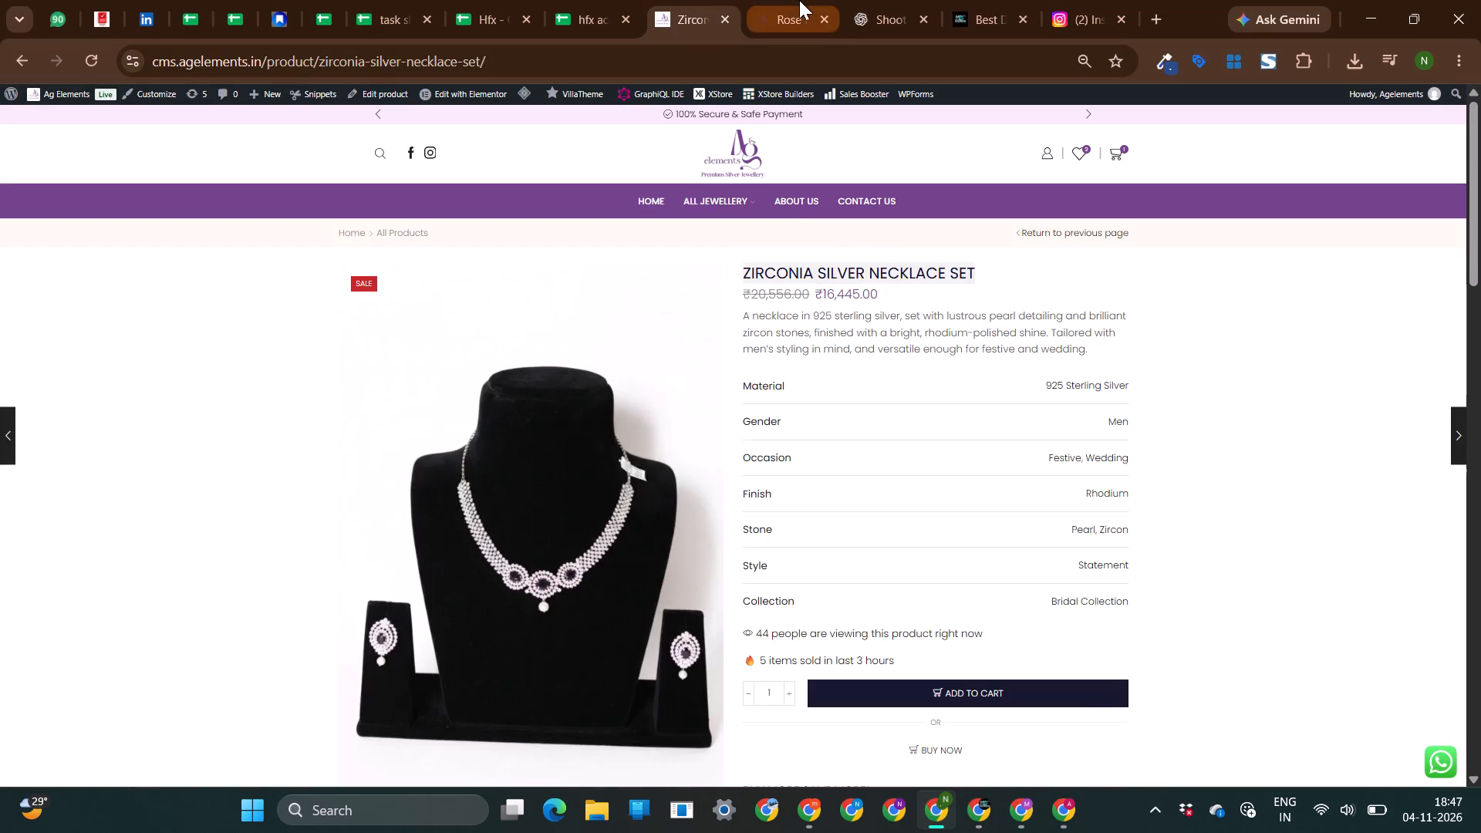
pyautogui.click(696, 0)
pyautogui.scroll(-1, 958, 422)
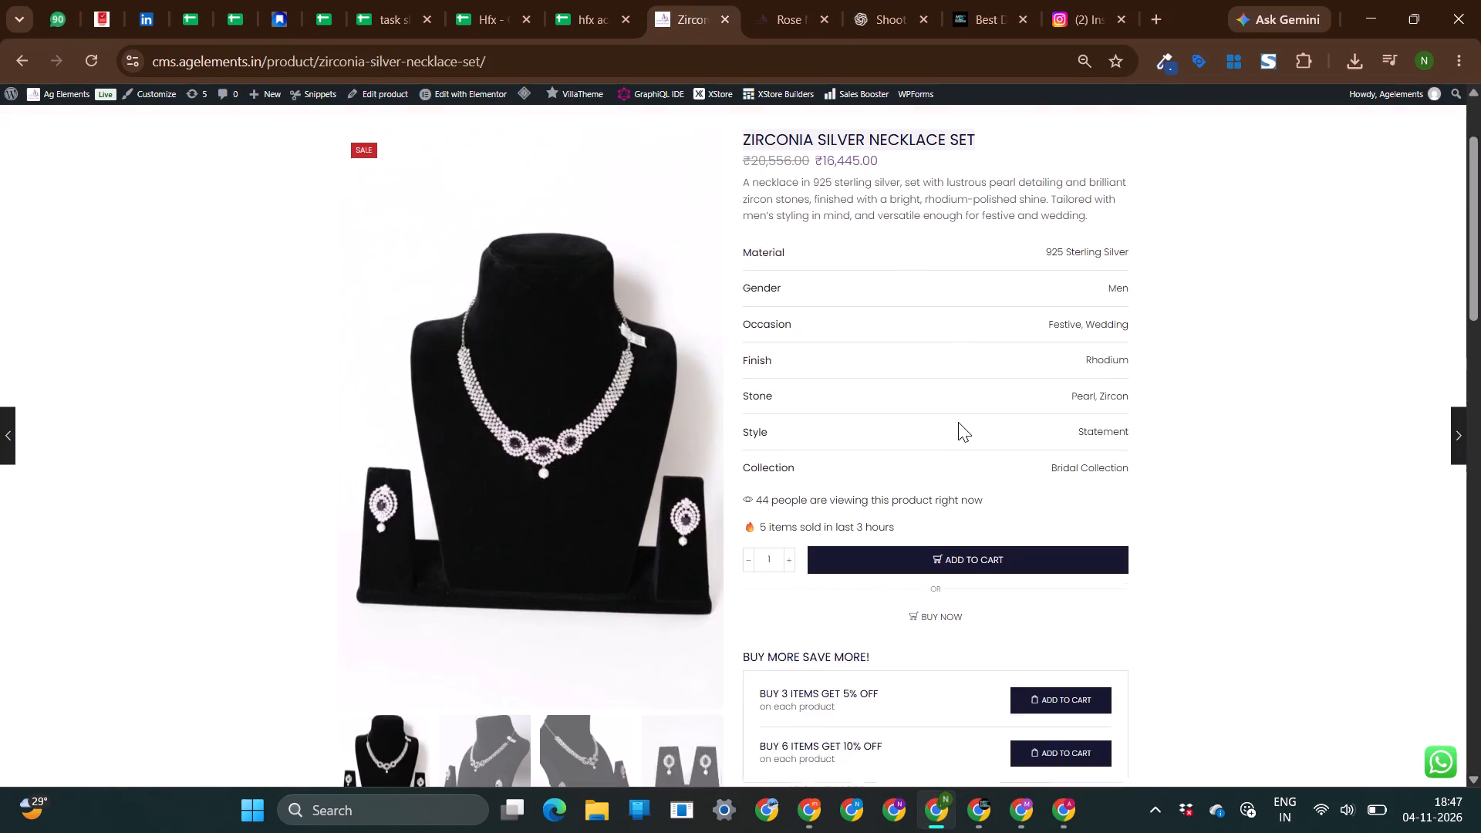
pyautogui.scroll(-1, 958, 422)
pyautogui.press('Print')
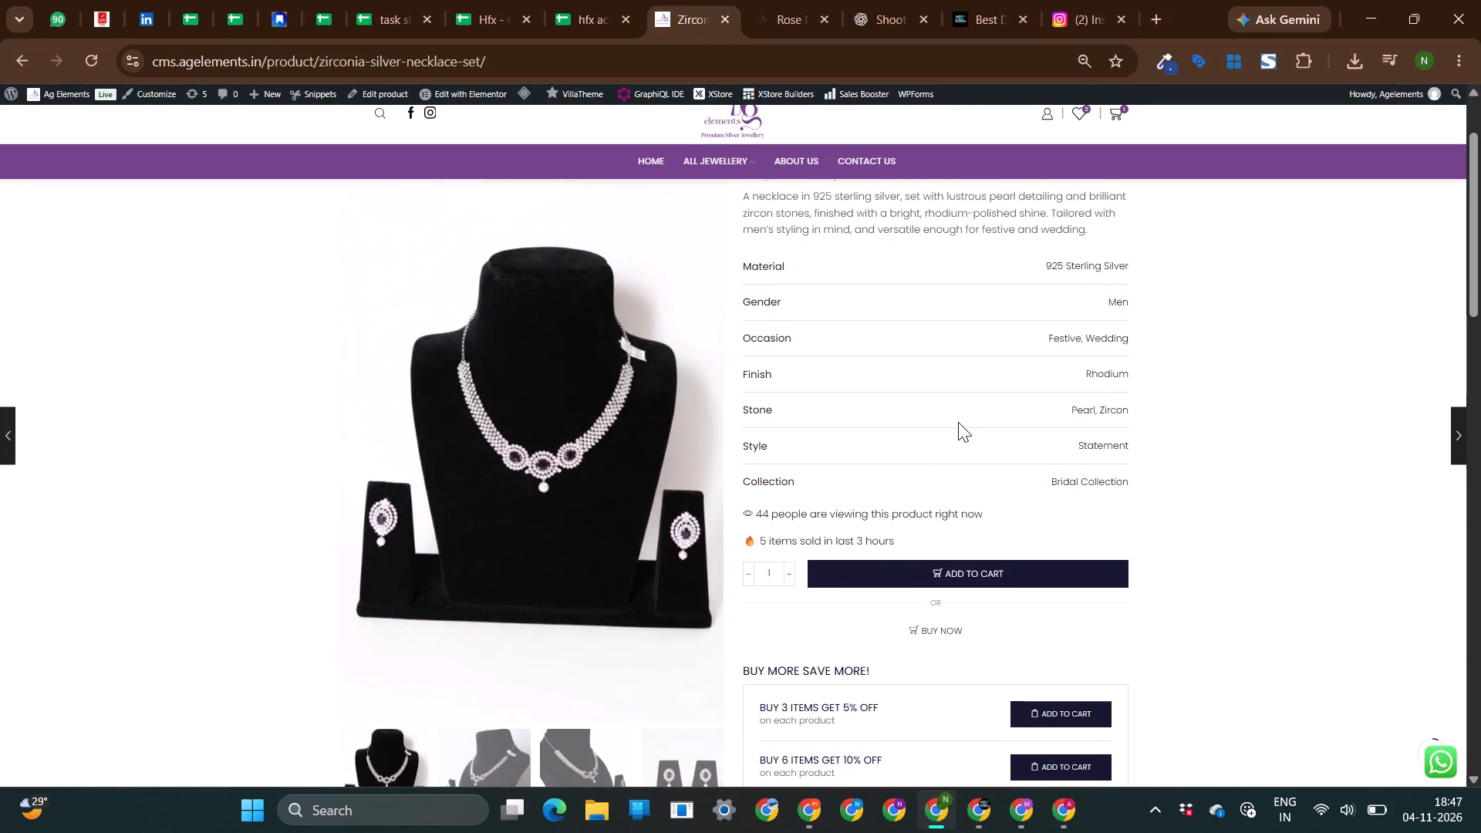
pyautogui.moveTo(312, 191); pyautogui.dragTo(677, 672)
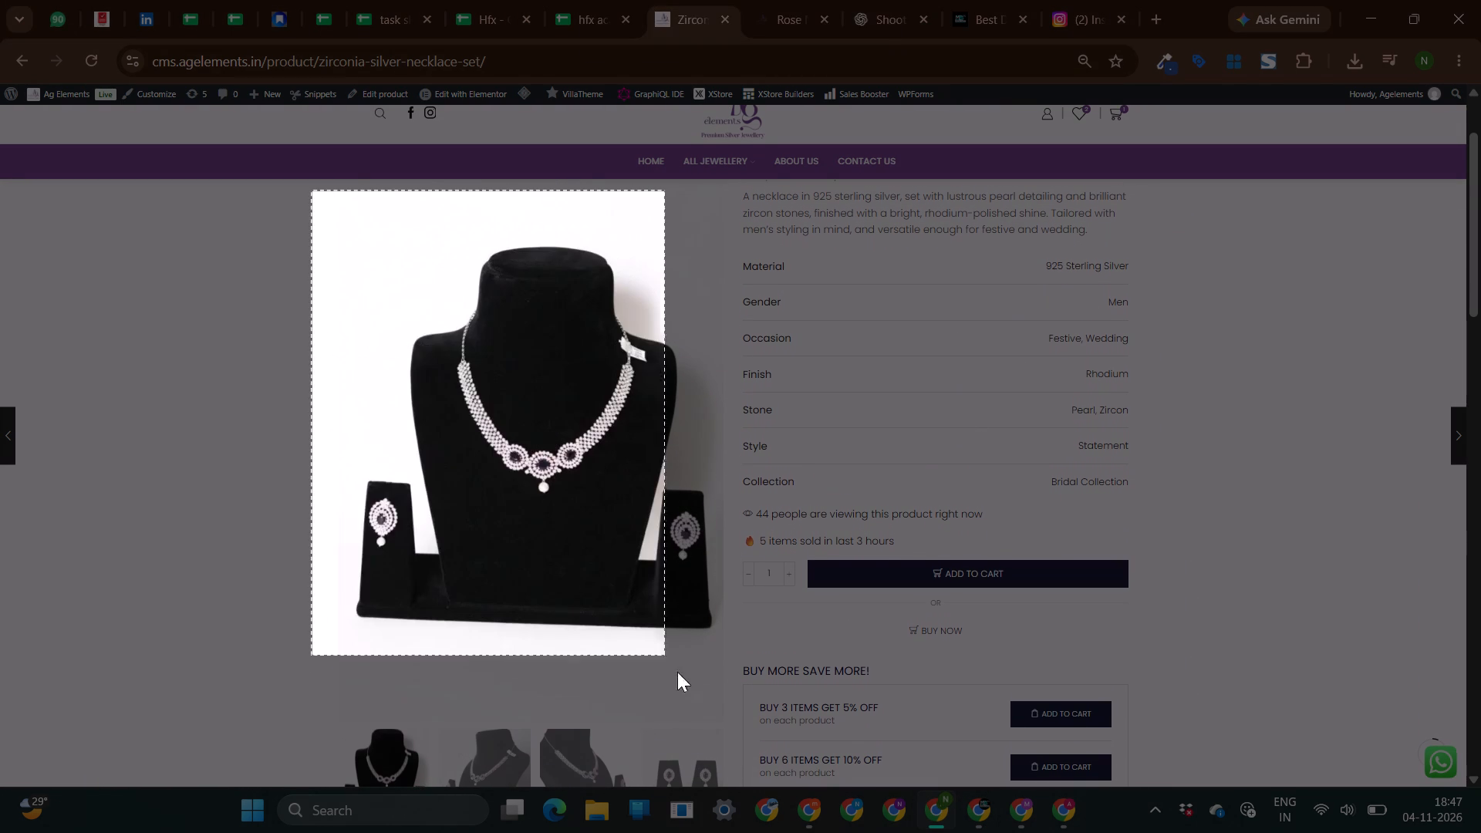
pyautogui.moveTo(677, 672); pyautogui.dragTo(720, 696)
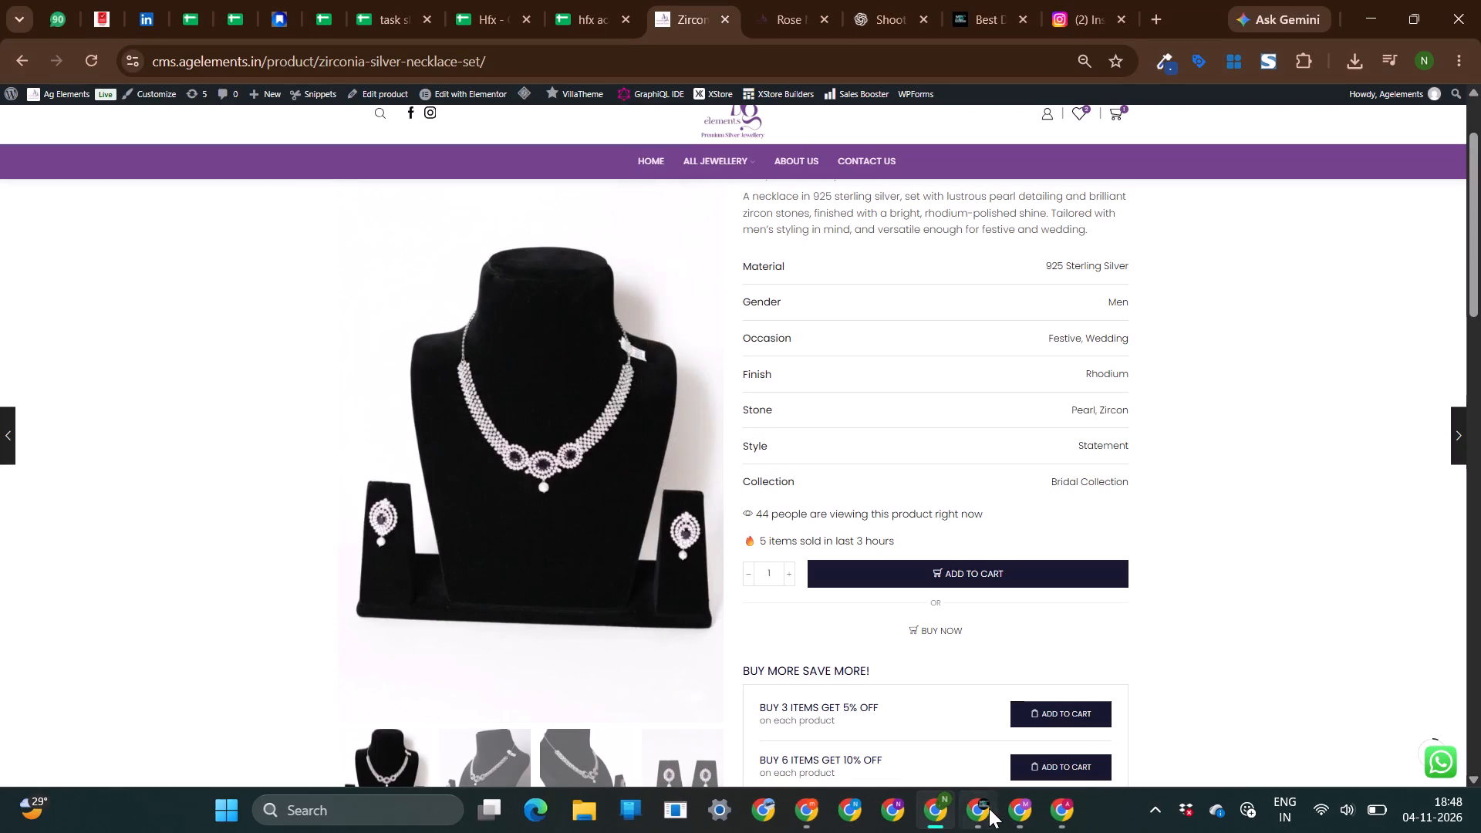
# Upload the newly captured necklace screenshot from the Screenshots folder as the Zirconia Silver Necklace Set site link's thumbnail in Ads Manager.
pyautogui.click(797, 817)
pyautogui.click(1053, 587)
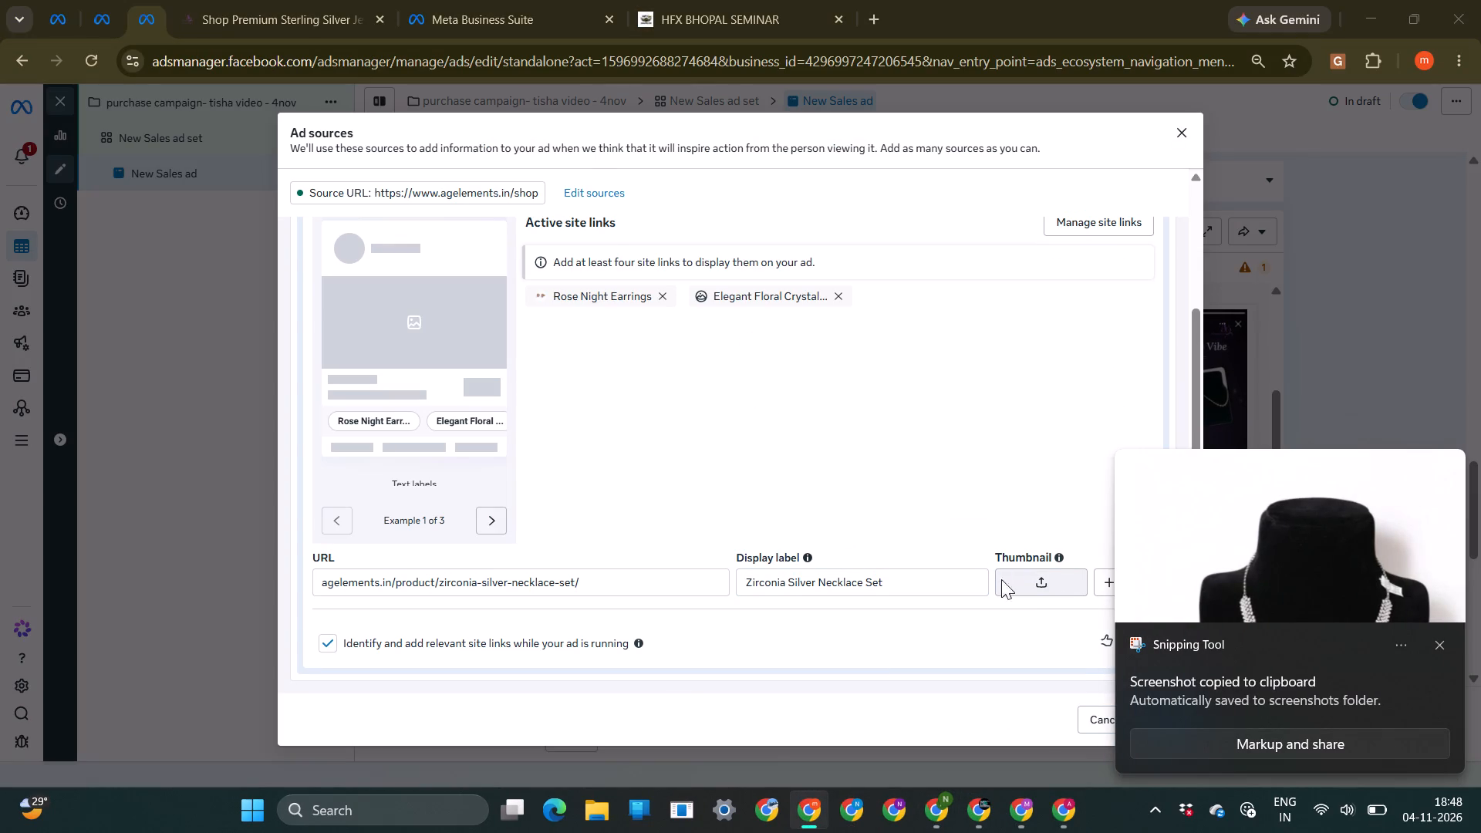
pyautogui.scroll(3, 304, 261)
pyautogui.scroll(-20, 349, 278)
pyautogui.scroll(-20, 349, 278)
pyautogui.scroll(-20, 349, 278)
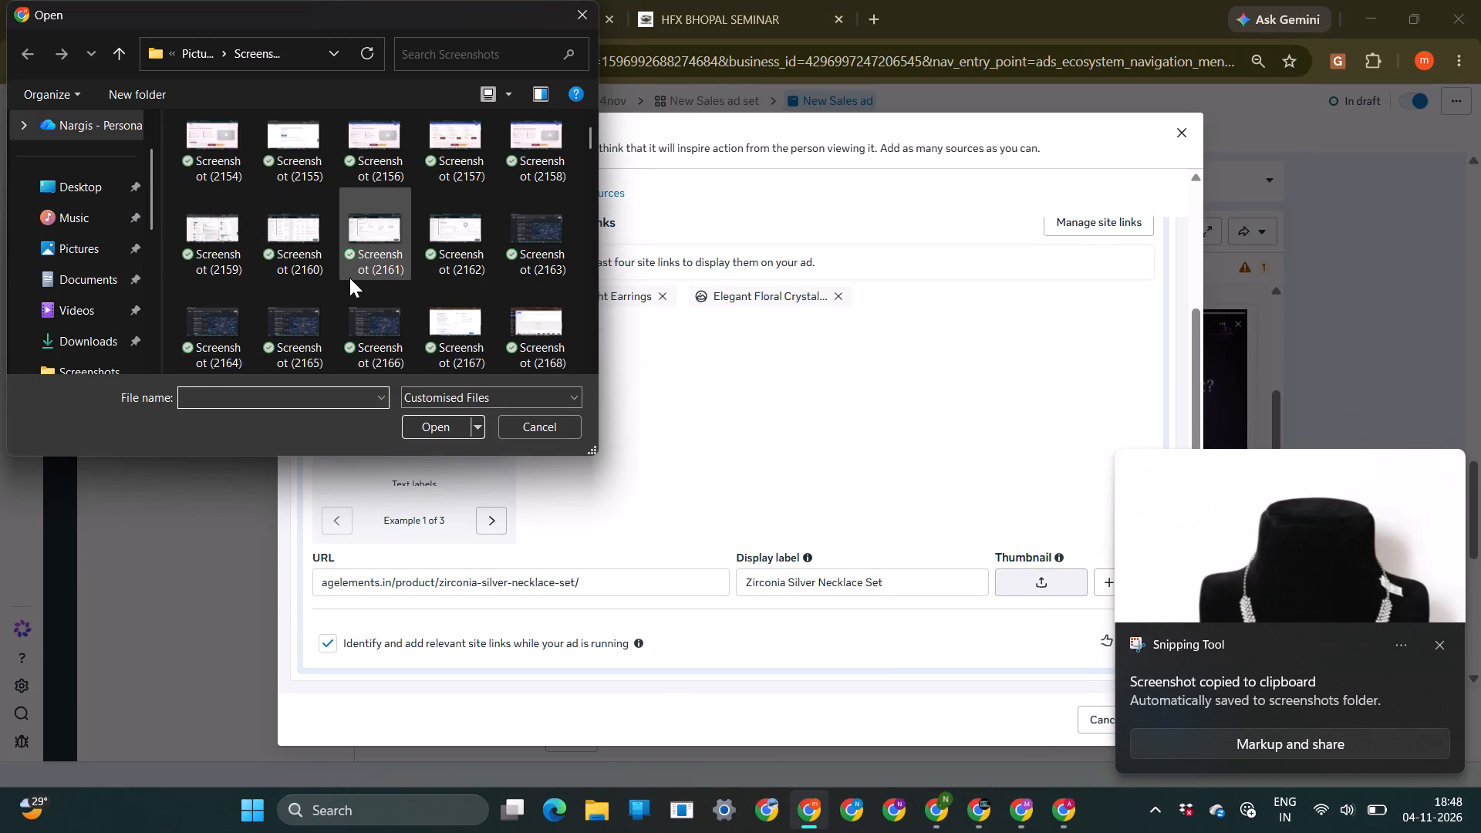
pyautogui.scroll(-20, 349, 278)
pyautogui.scroll(-20, 349, 278)
pyautogui.scroll(-20, 349, 278)
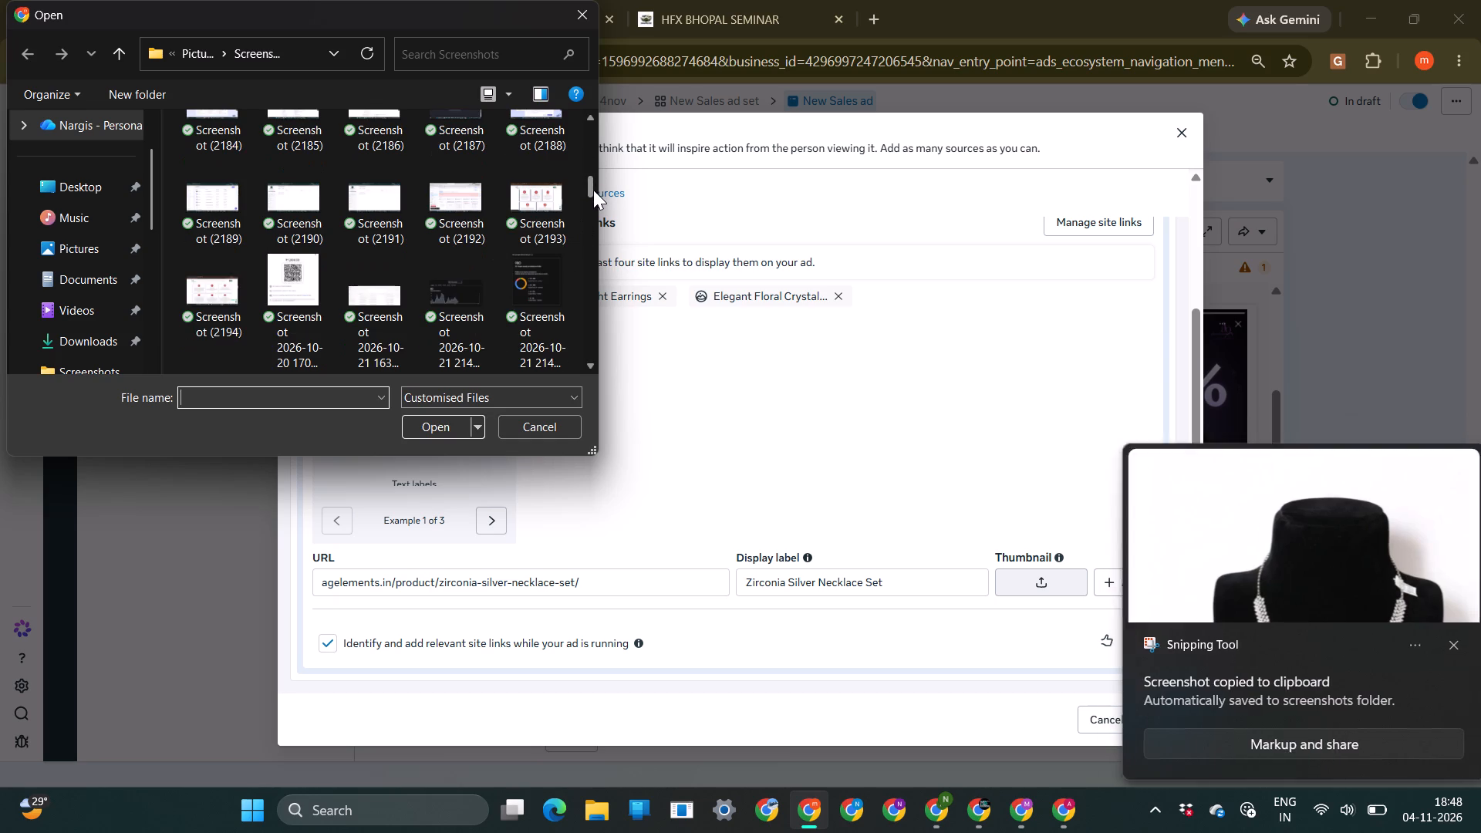
pyautogui.moveTo(591, 190); pyautogui.dragTo(591, 382)
pyautogui.click(373, 326)
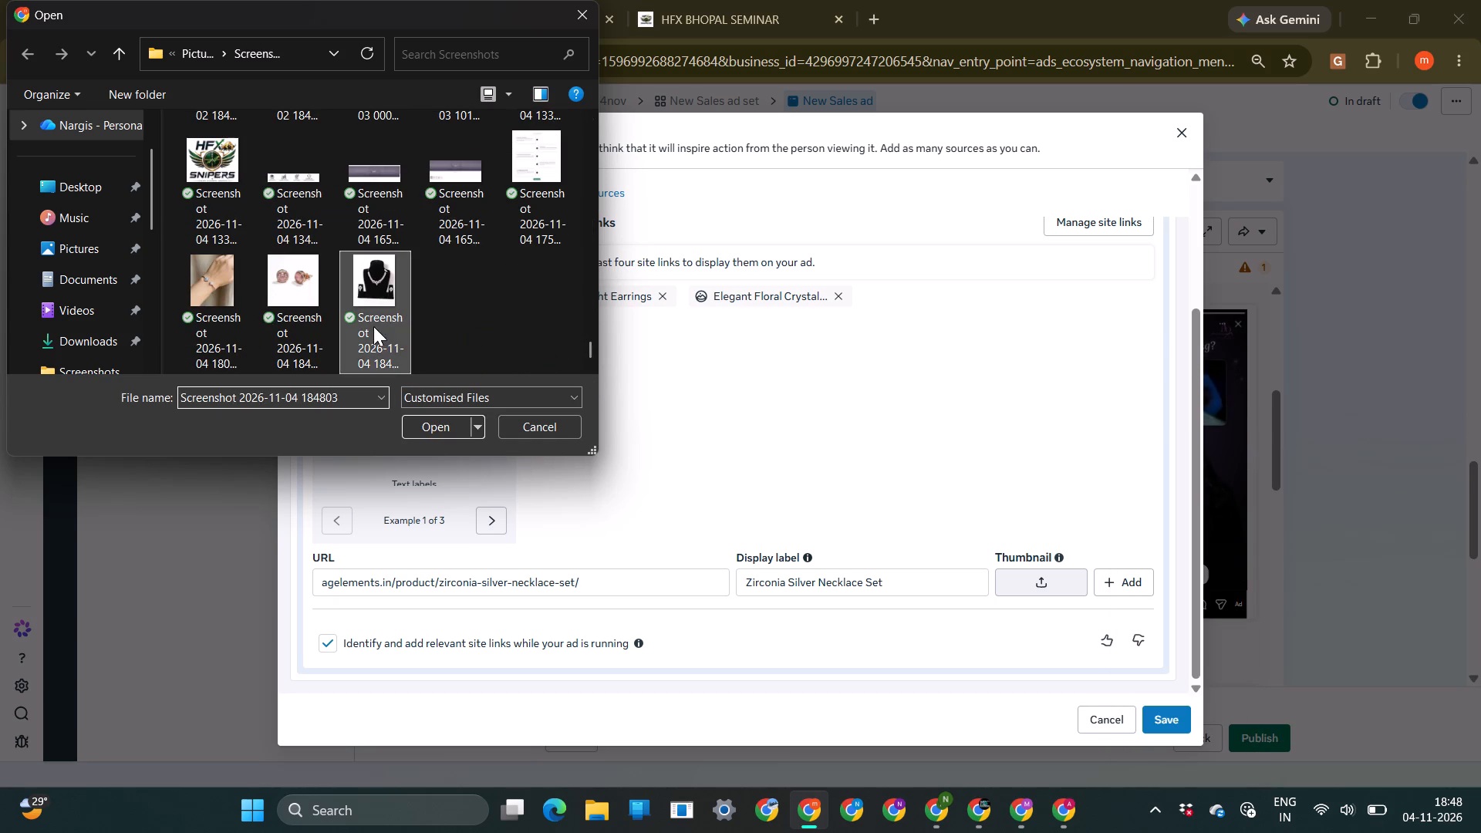
pyautogui.click(430, 428)
pyautogui.scroll(-2, 700, 482)
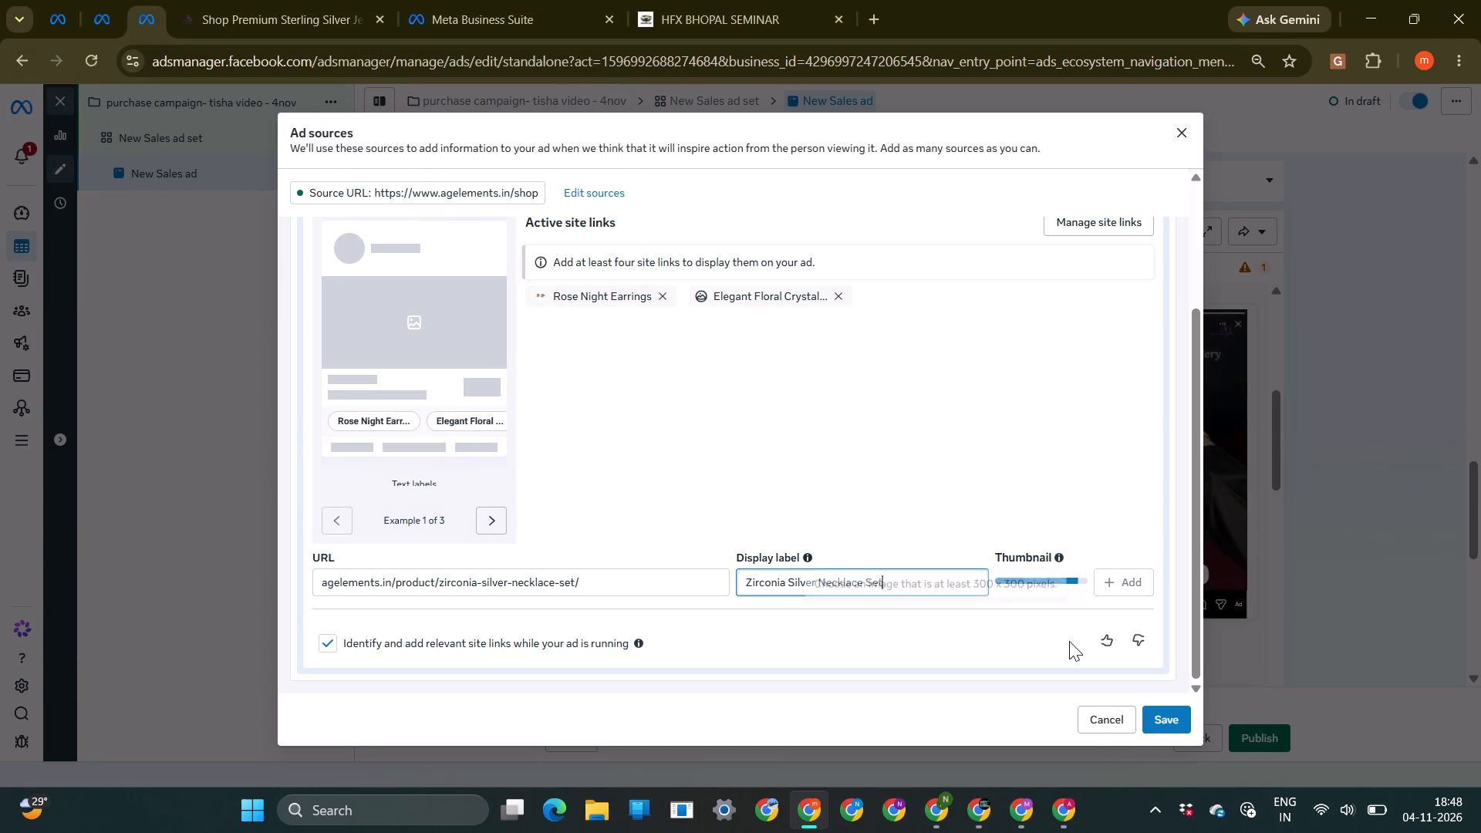
pyautogui.scroll(-2, 1011, 598)
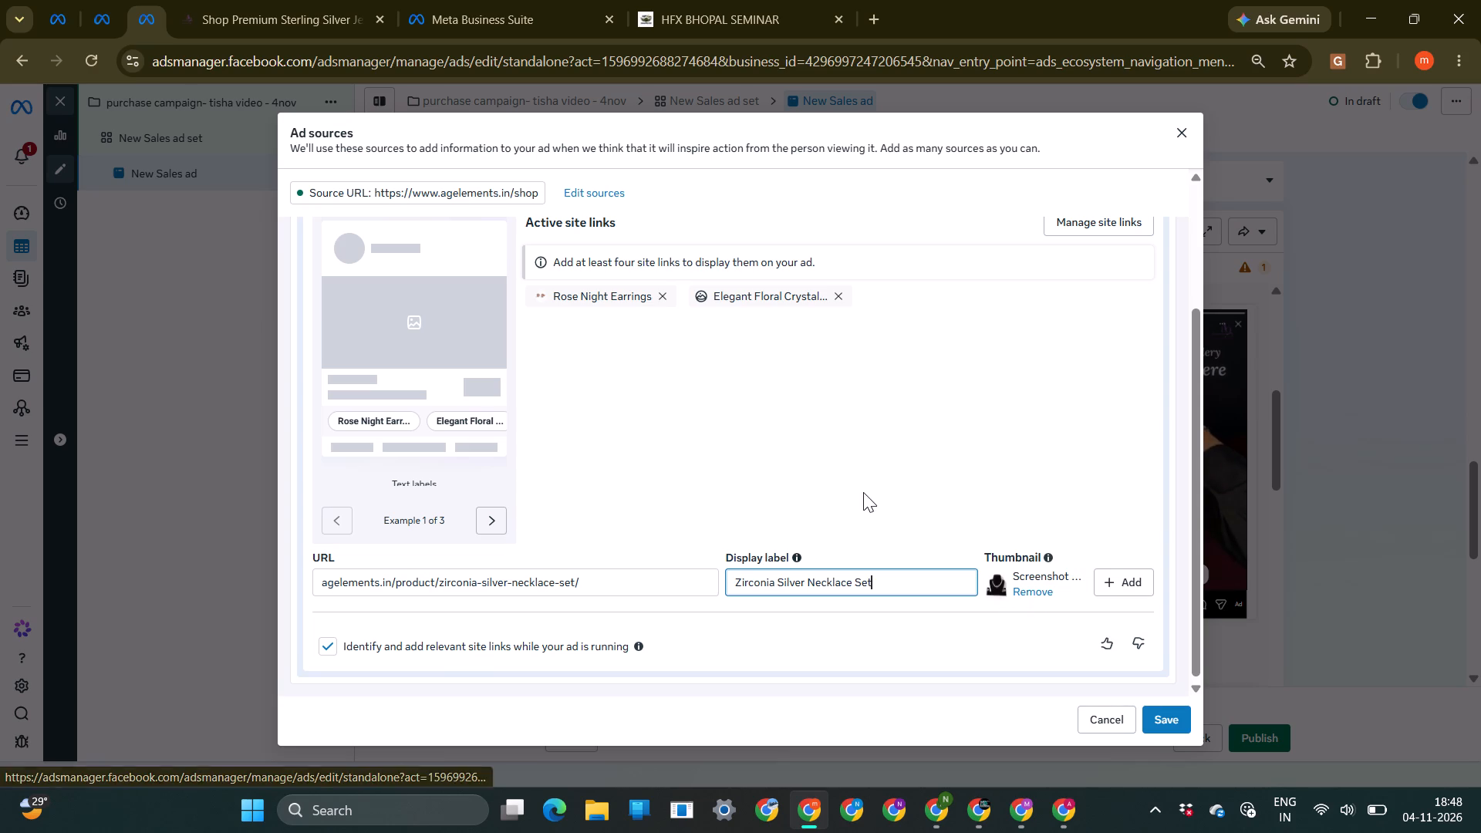
# Add the completed Zirconia Silver Necklace Set entry to the ad's active site links.
pyautogui.click(1121, 593)
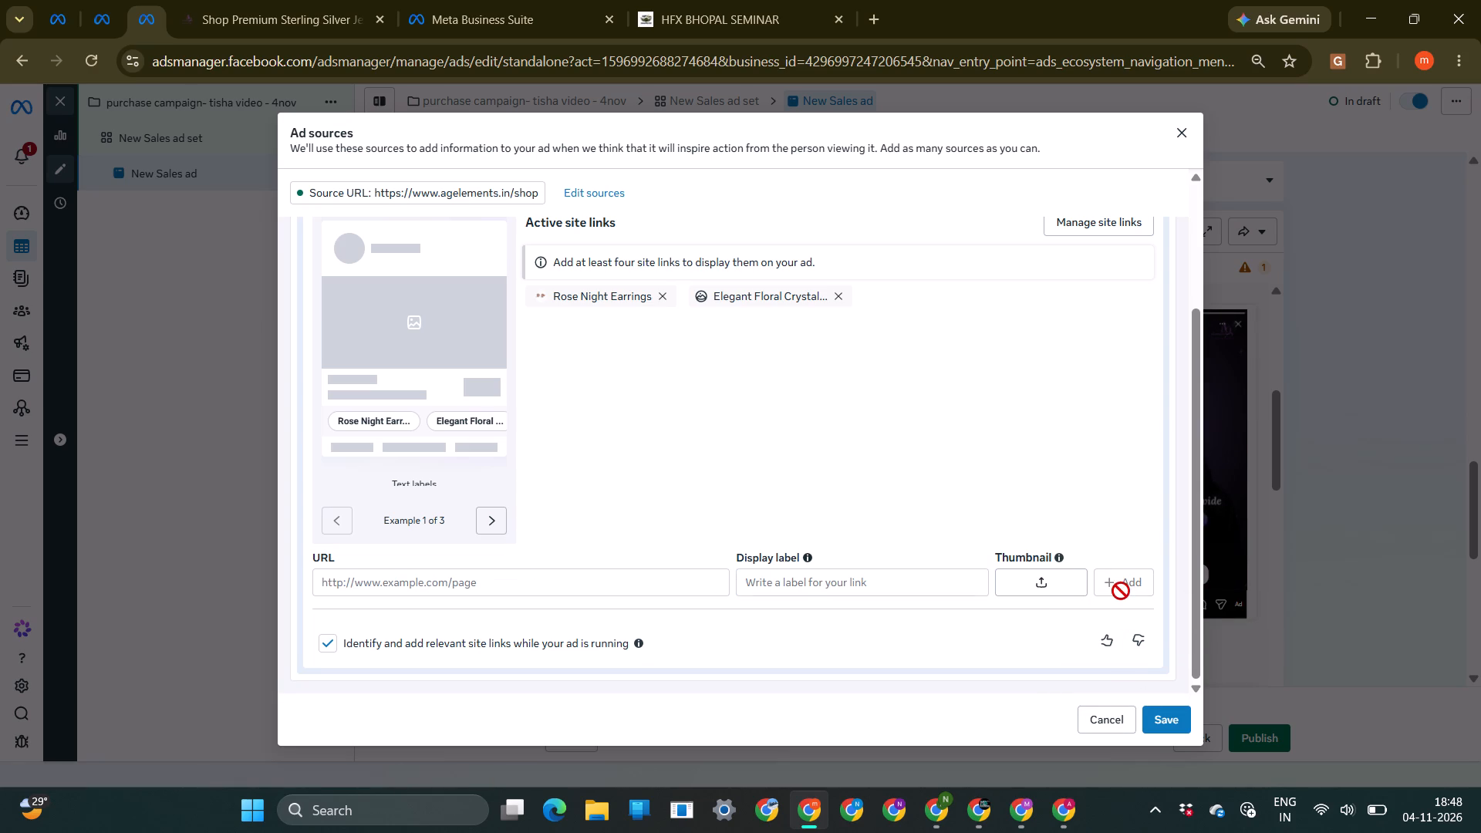
pyautogui.scroll(-2, 933, 525)
# Browse the AG Elements Earrings collection for another product to use as a site link.
pyautogui.click(942, 815)
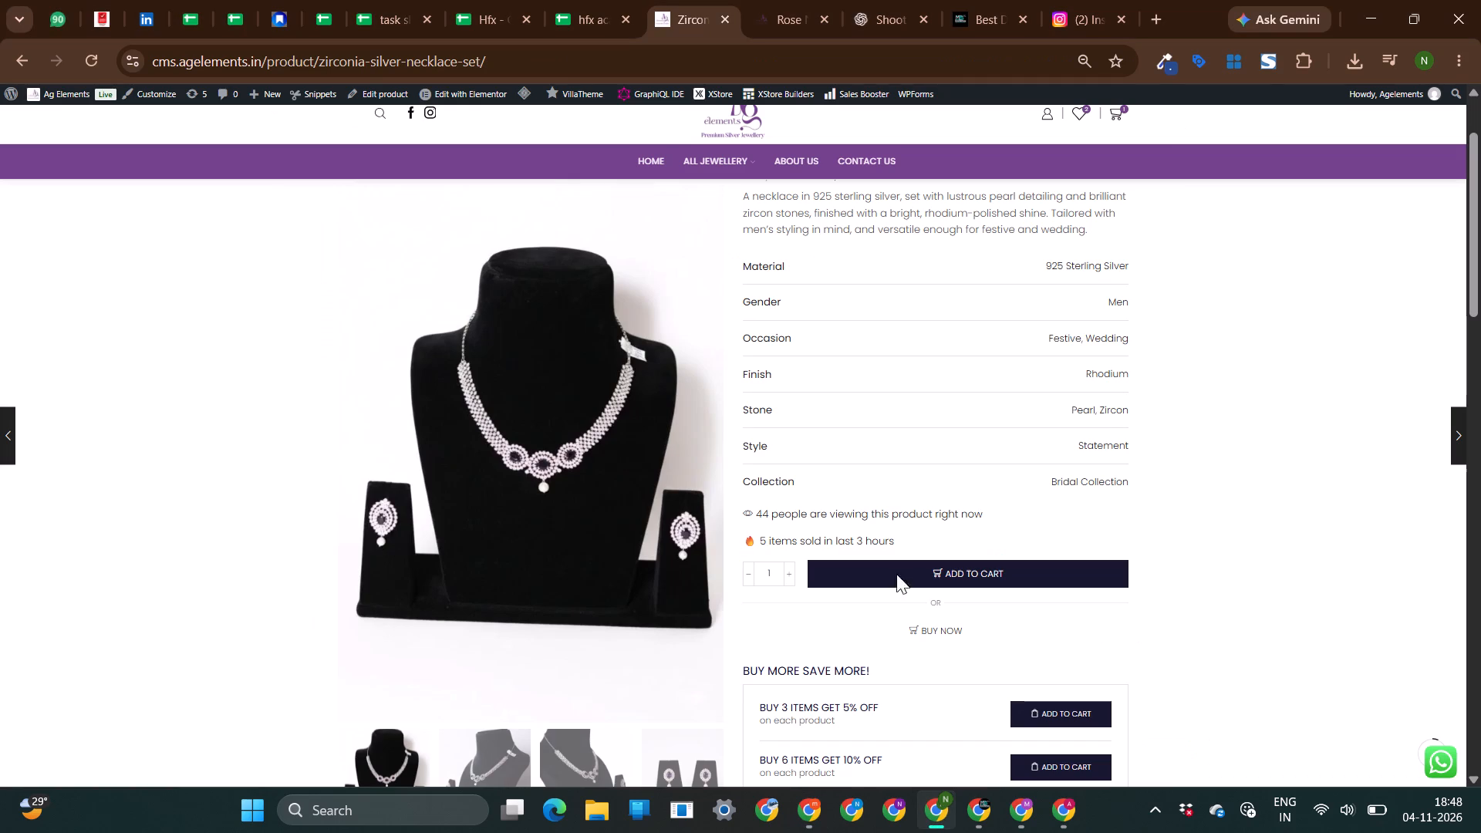
pyautogui.scroll(-2, 871, 480)
pyautogui.click(771, 15)
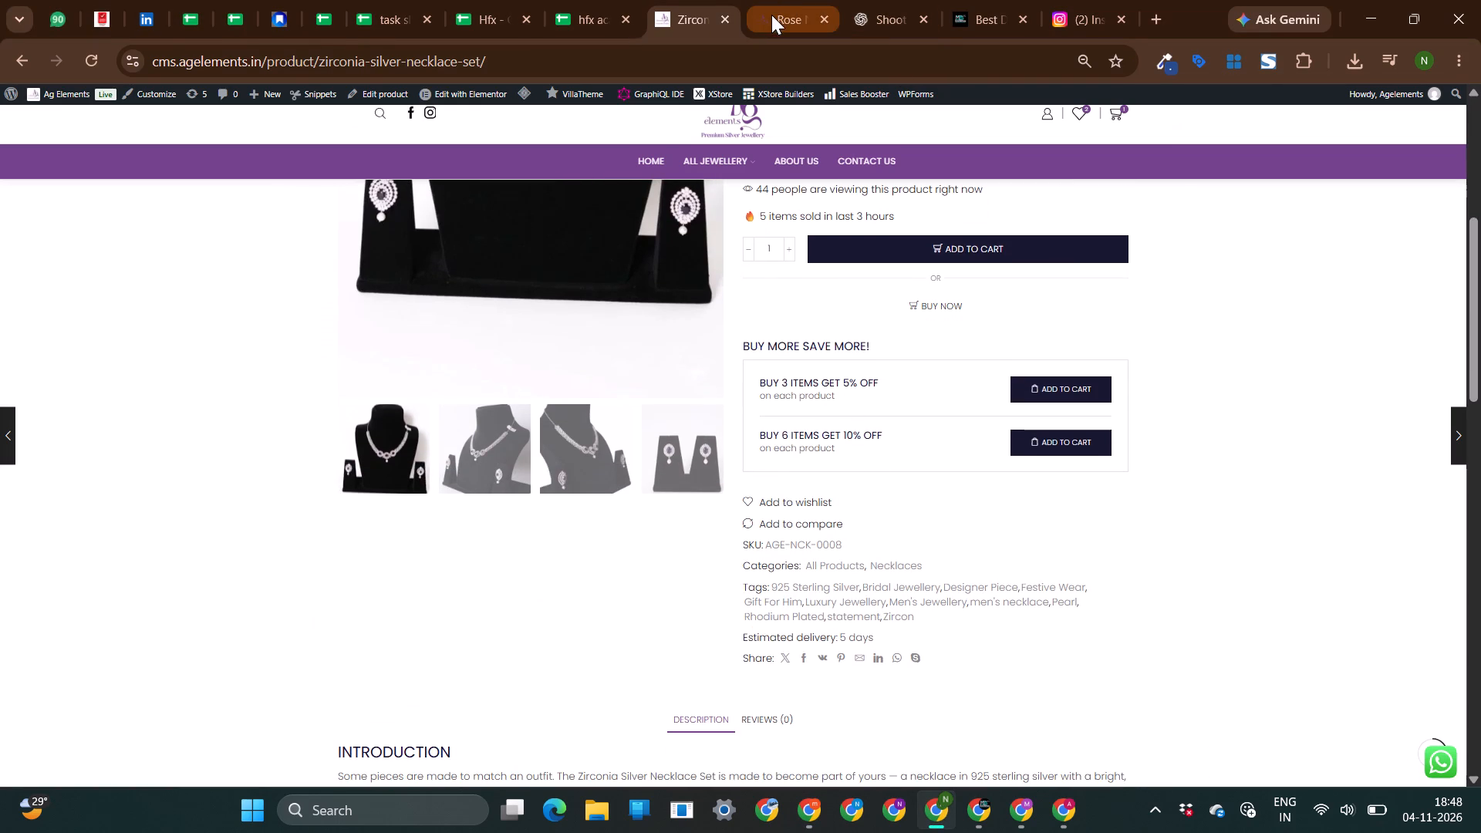
pyautogui.scroll(-2, 815, 522)
pyautogui.click(12, 73)
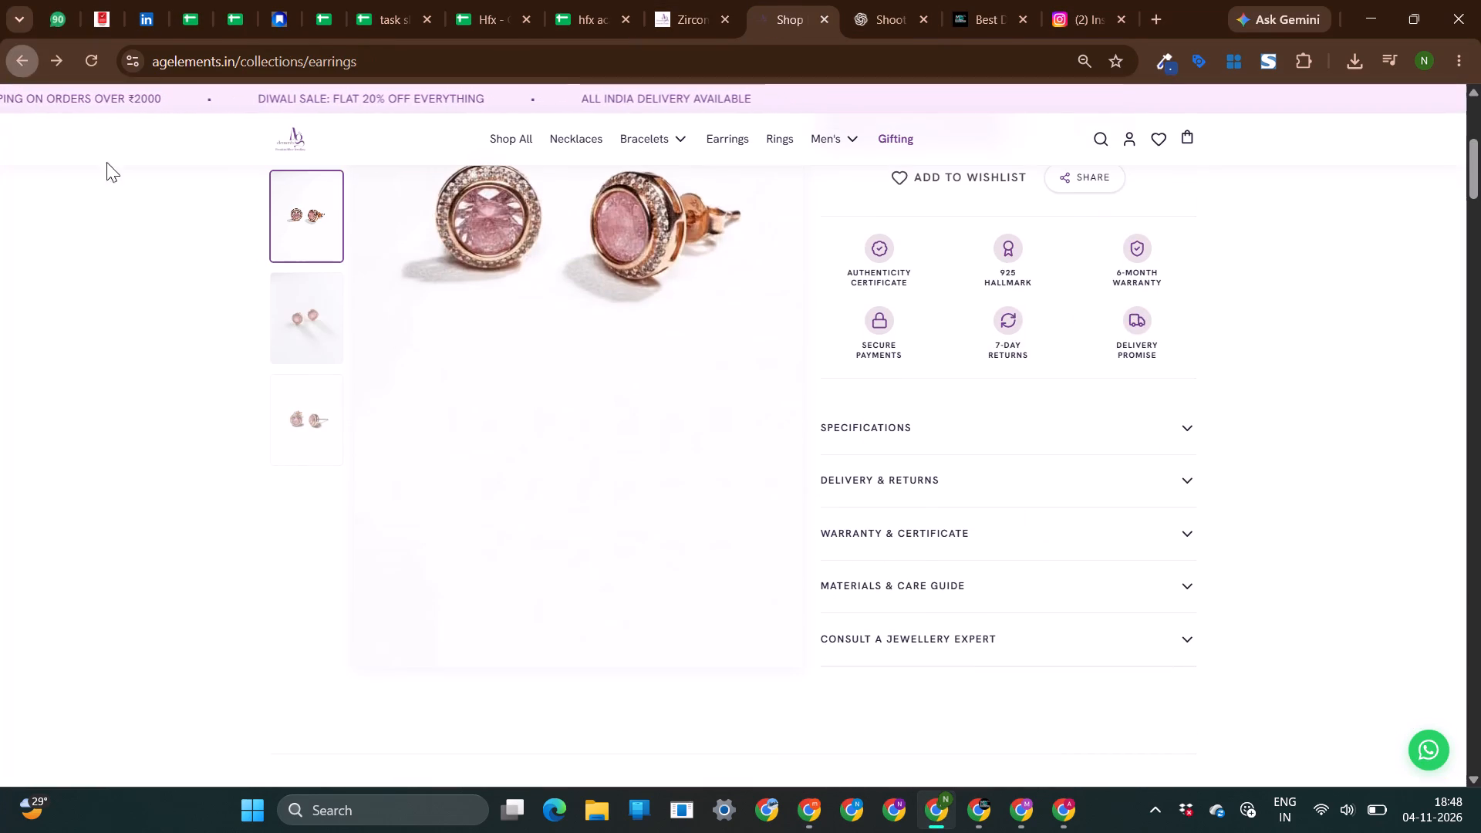
pyautogui.scroll(10, 207, 445)
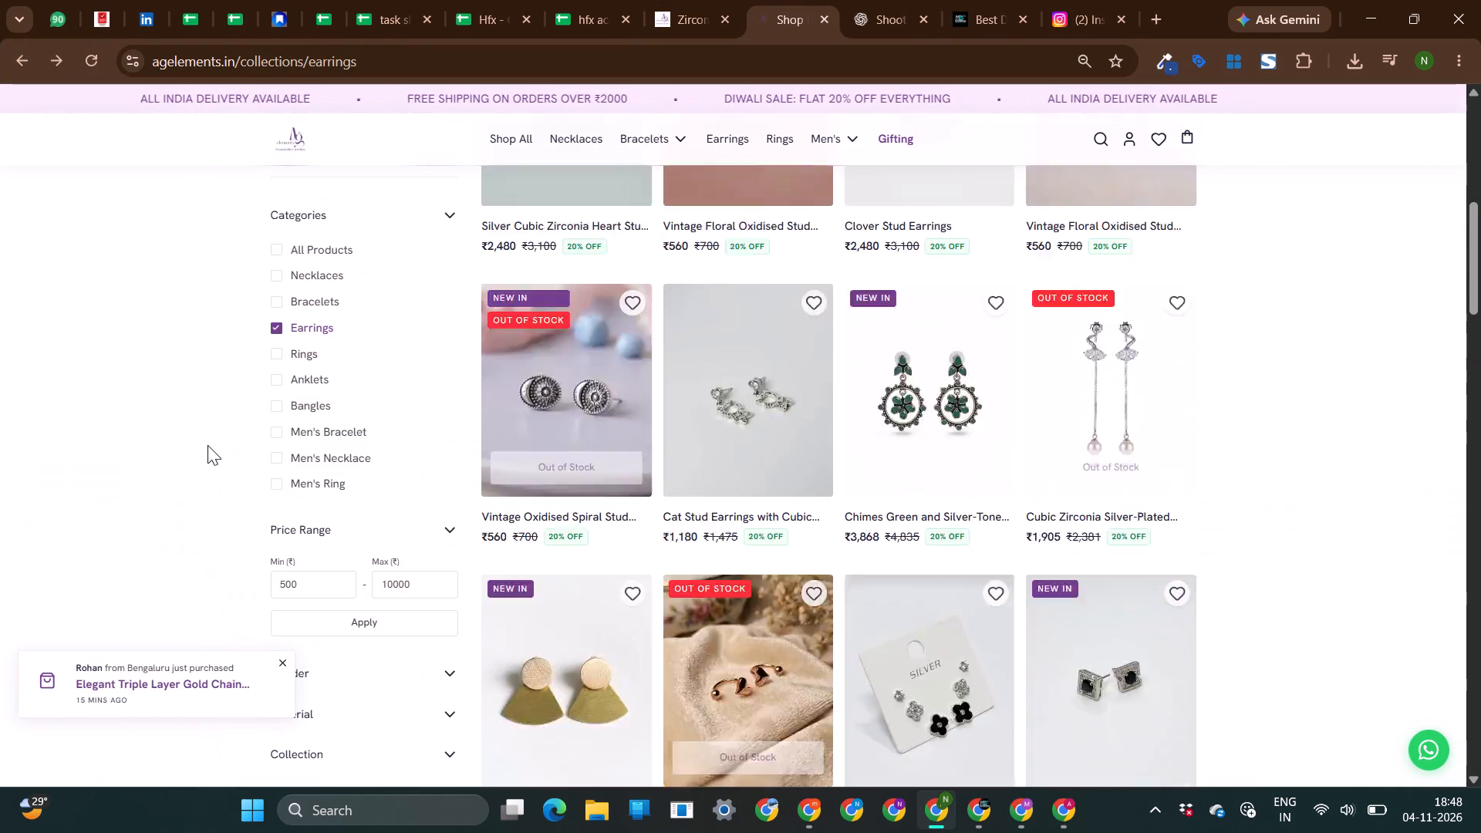
pyautogui.scroll(11, 760, 200)
pyautogui.click(734, 134)
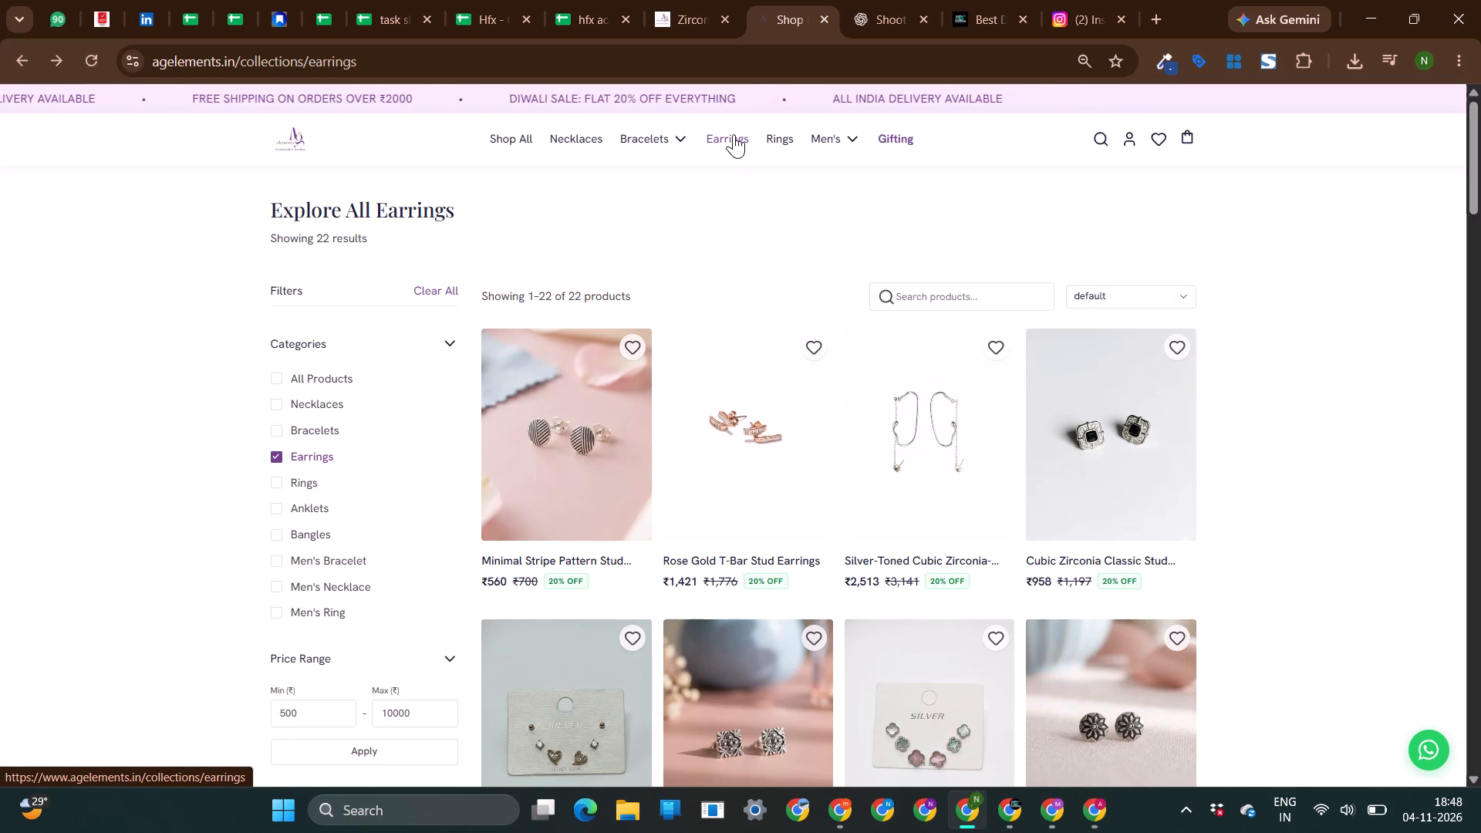
pyautogui.scroll(-9, 1334, 575)
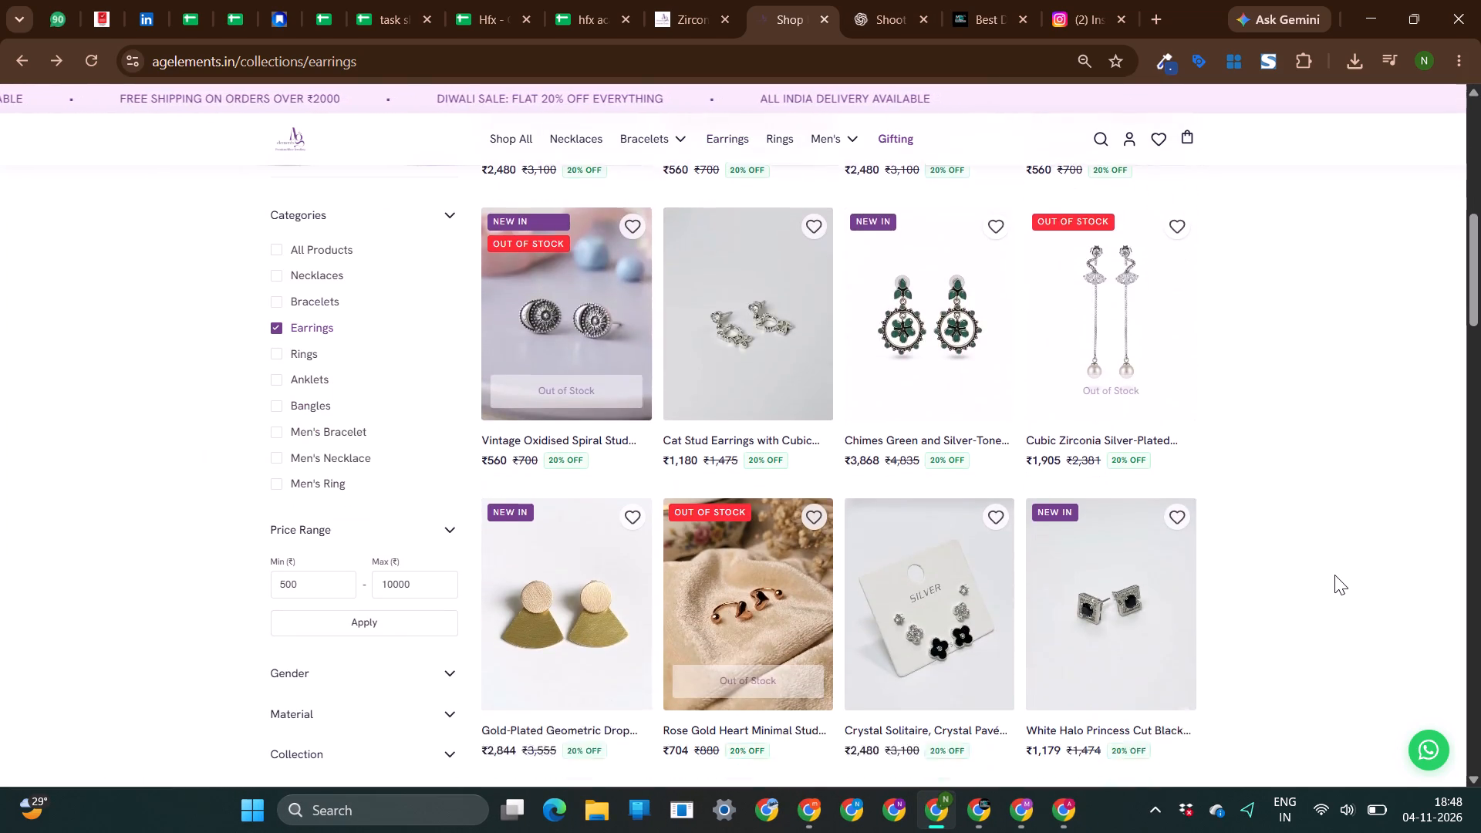
pyautogui.scroll(-8, 1334, 575)
pyautogui.scroll(10, 1334, 575)
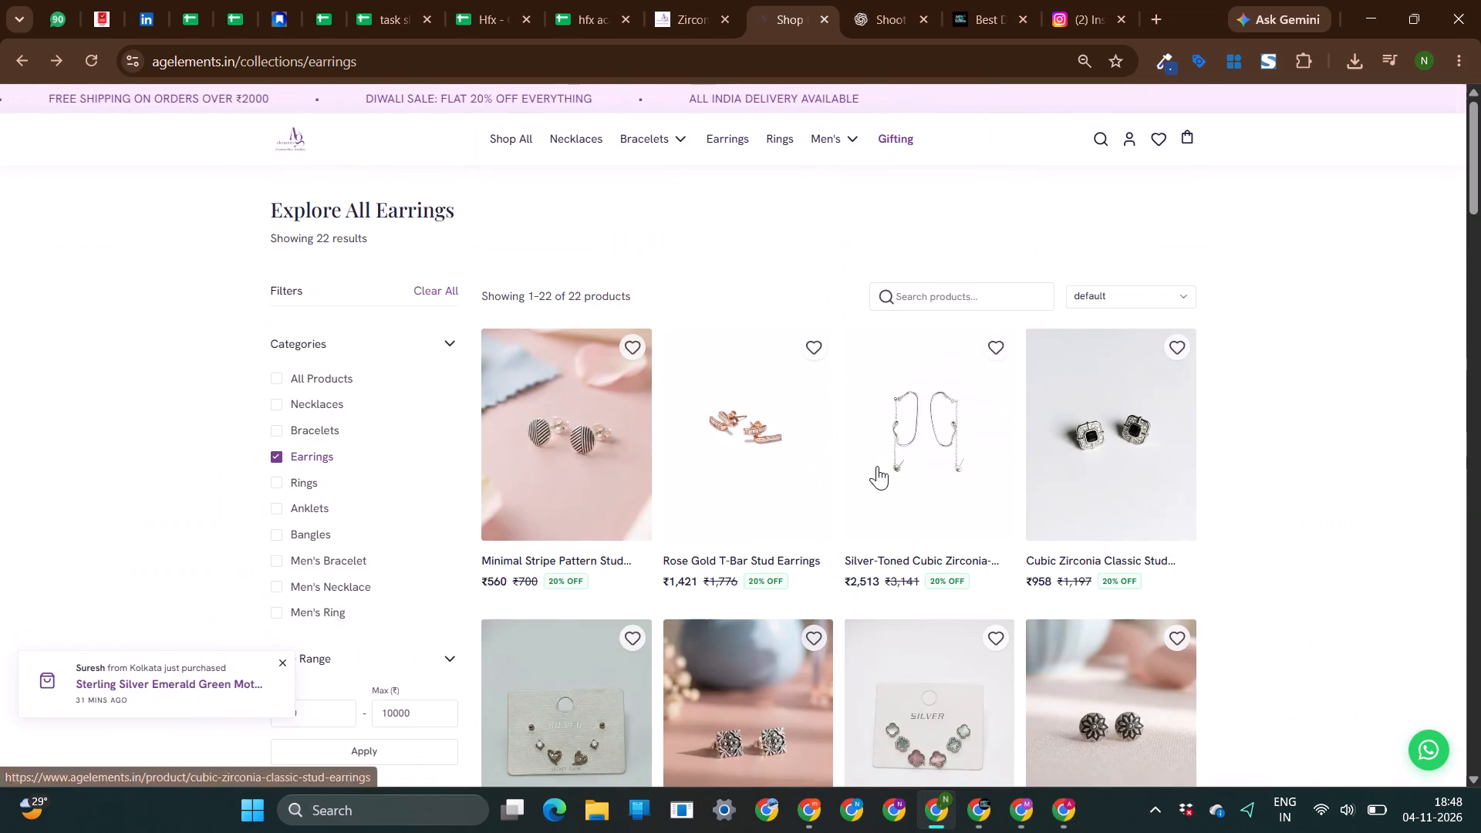
# Open the Sterling Silver Rose Gold Double Chain Necklace for Women product from the AG Elements Necklaces collection.
pyautogui.click(573, 140)
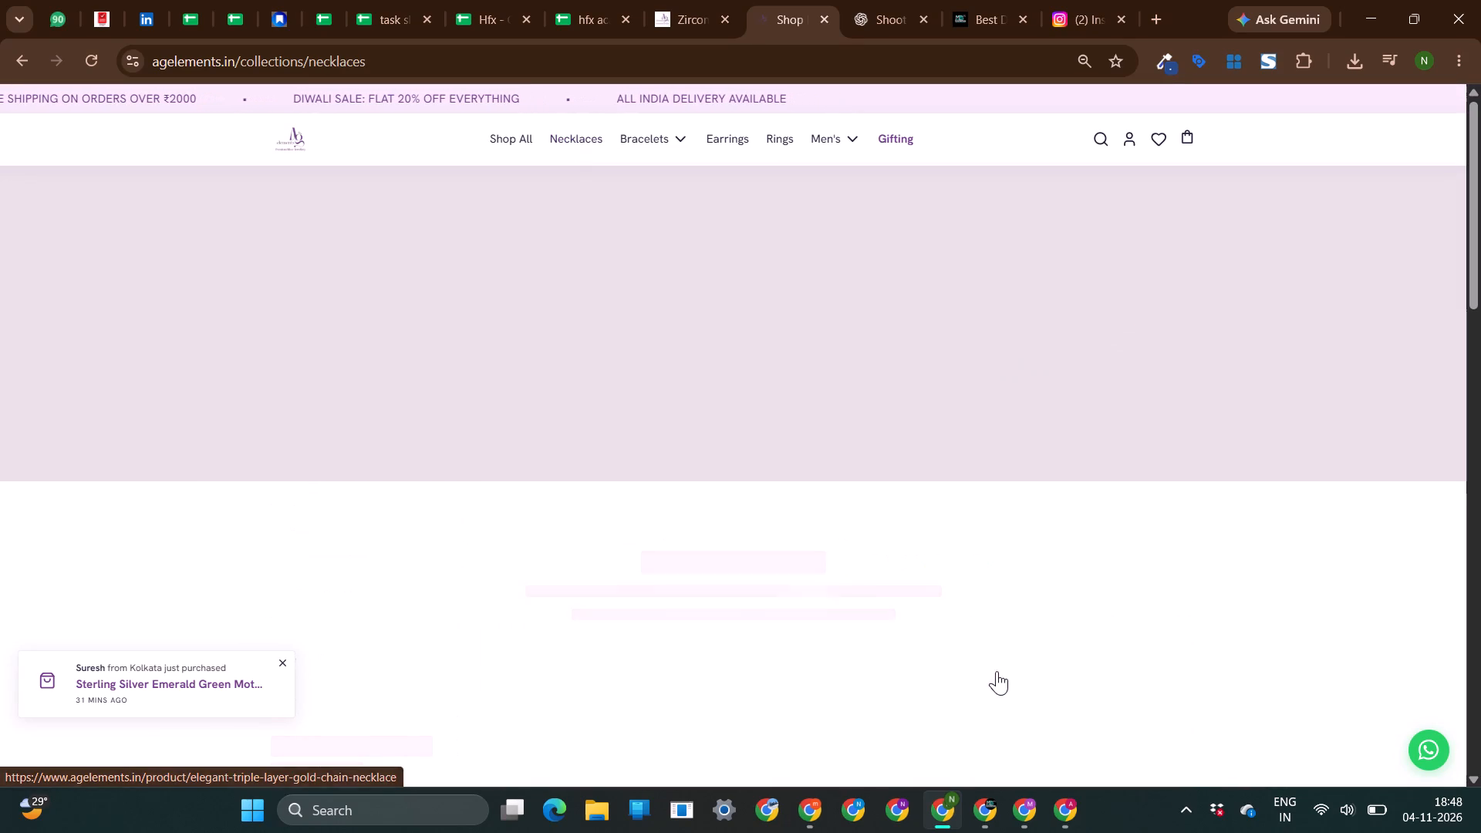
pyautogui.scroll(-6, 997, 671)
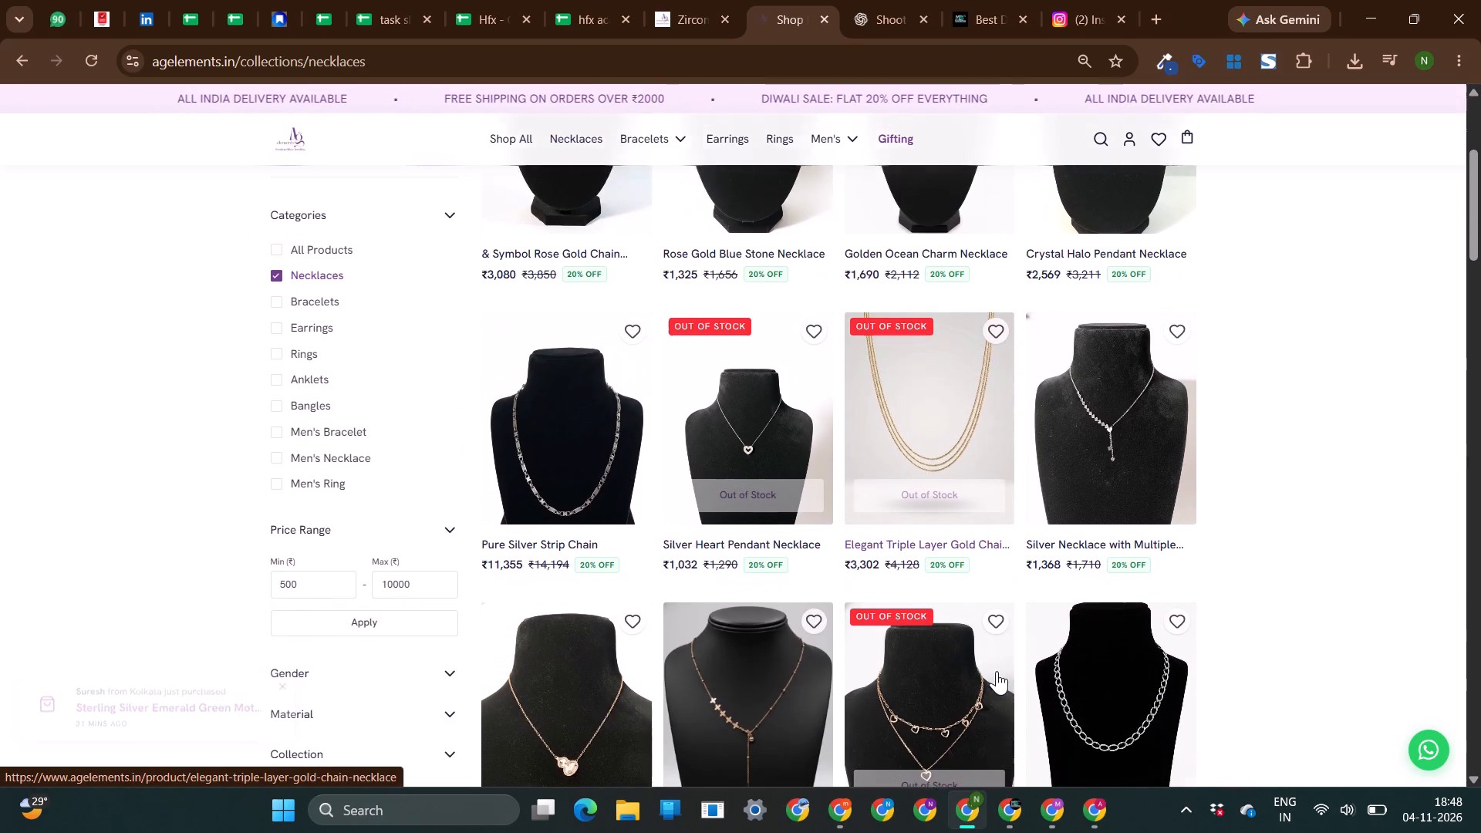
pyautogui.scroll(-1, 997, 671)
pyautogui.scroll(-2, 1282, 626)
pyautogui.click(933, 426)
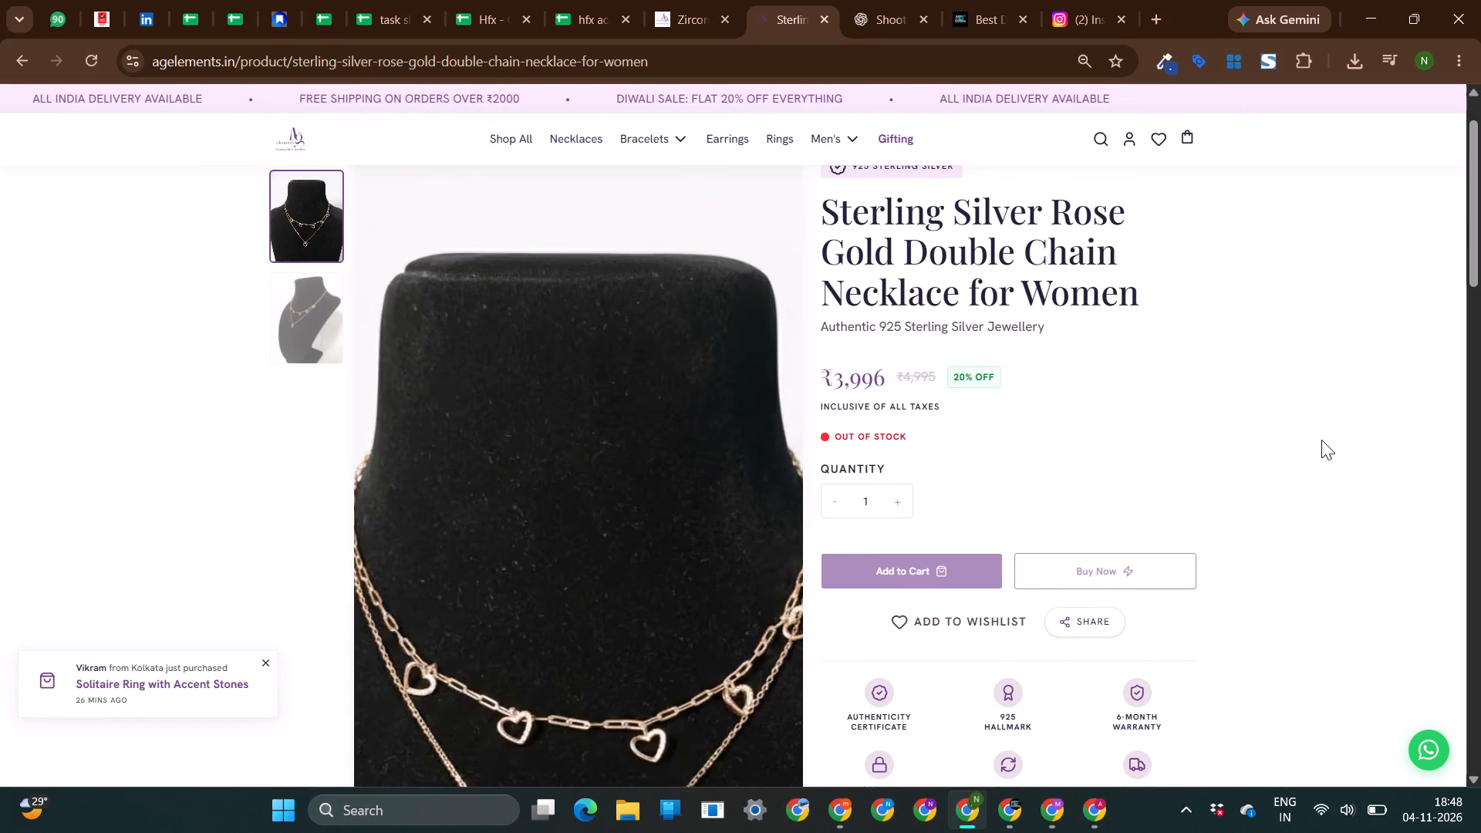
# Copy the double chain necklace page's address and enter it as the next site link's URL in Ads Manager.
pyautogui.scroll(3, 1057, 228)
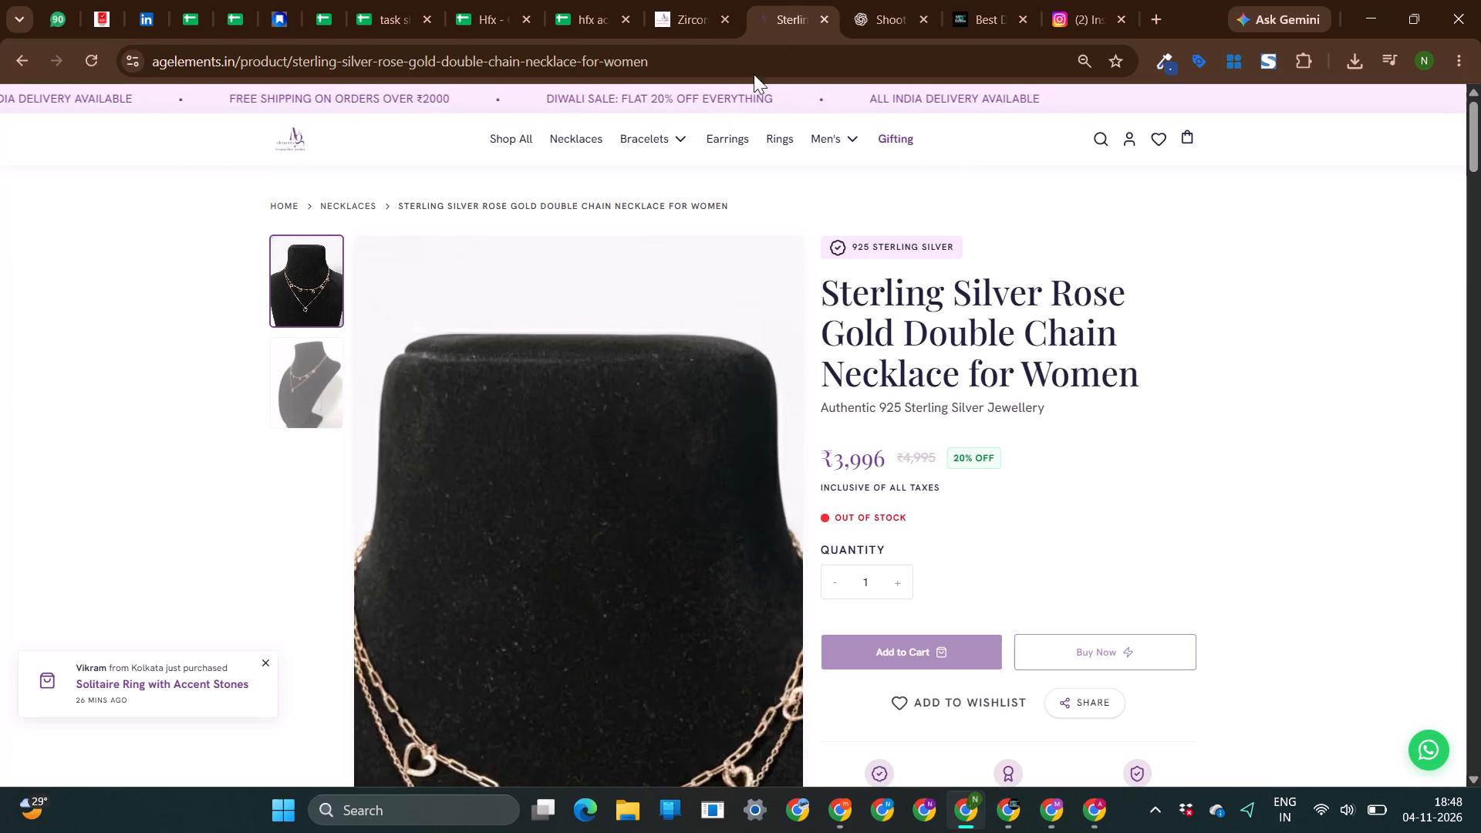
pyautogui.click(751, 52)
pyautogui.hotkey('ctrl', 'c')
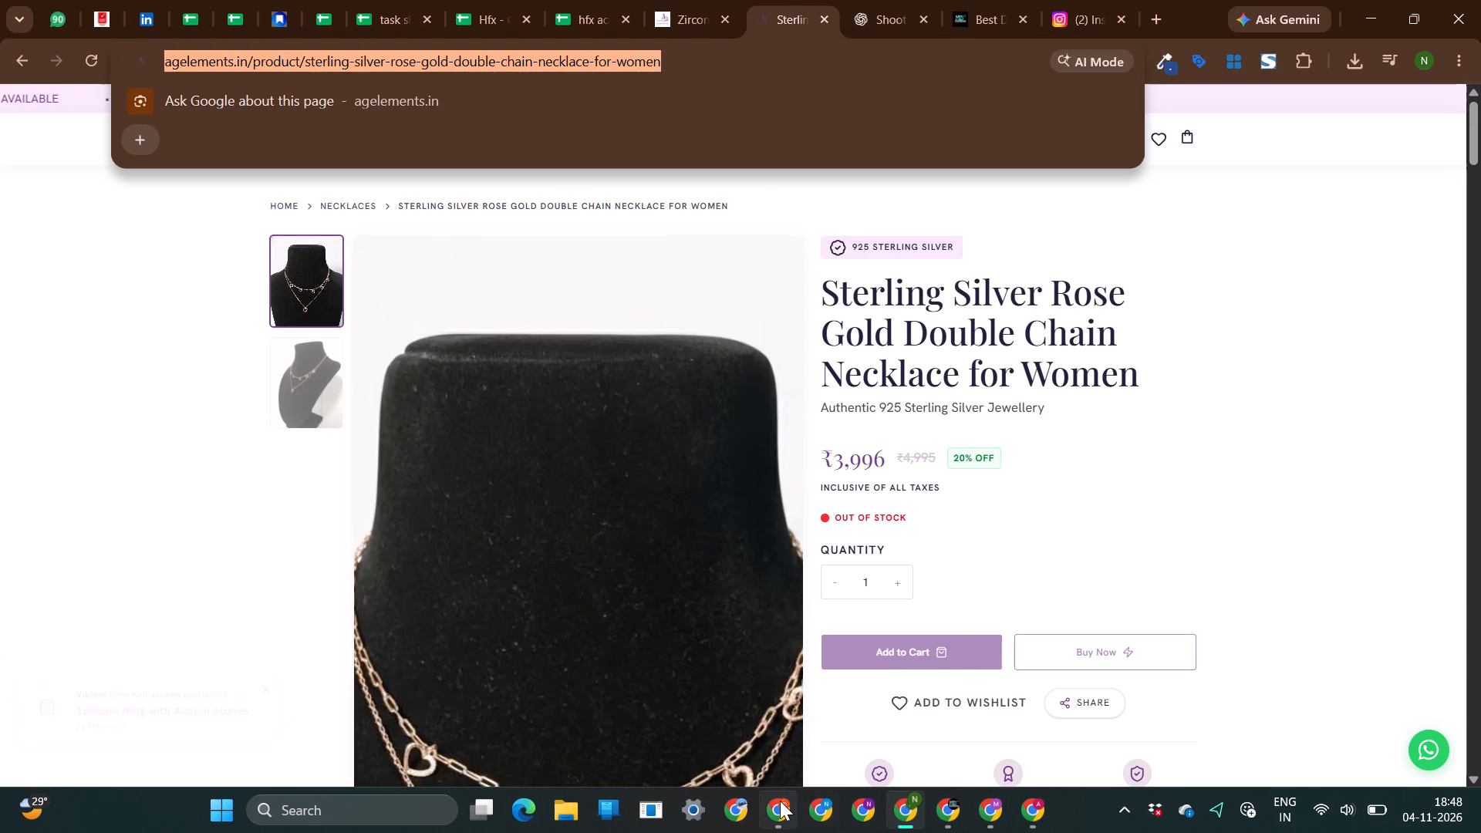
pyautogui.click(780, 801)
pyautogui.click(663, 571)
pyautogui.hotkey('ctrl', 'v')
pyautogui.click(649, 583)
pyautogui.hotkey('ctrl', 'v')
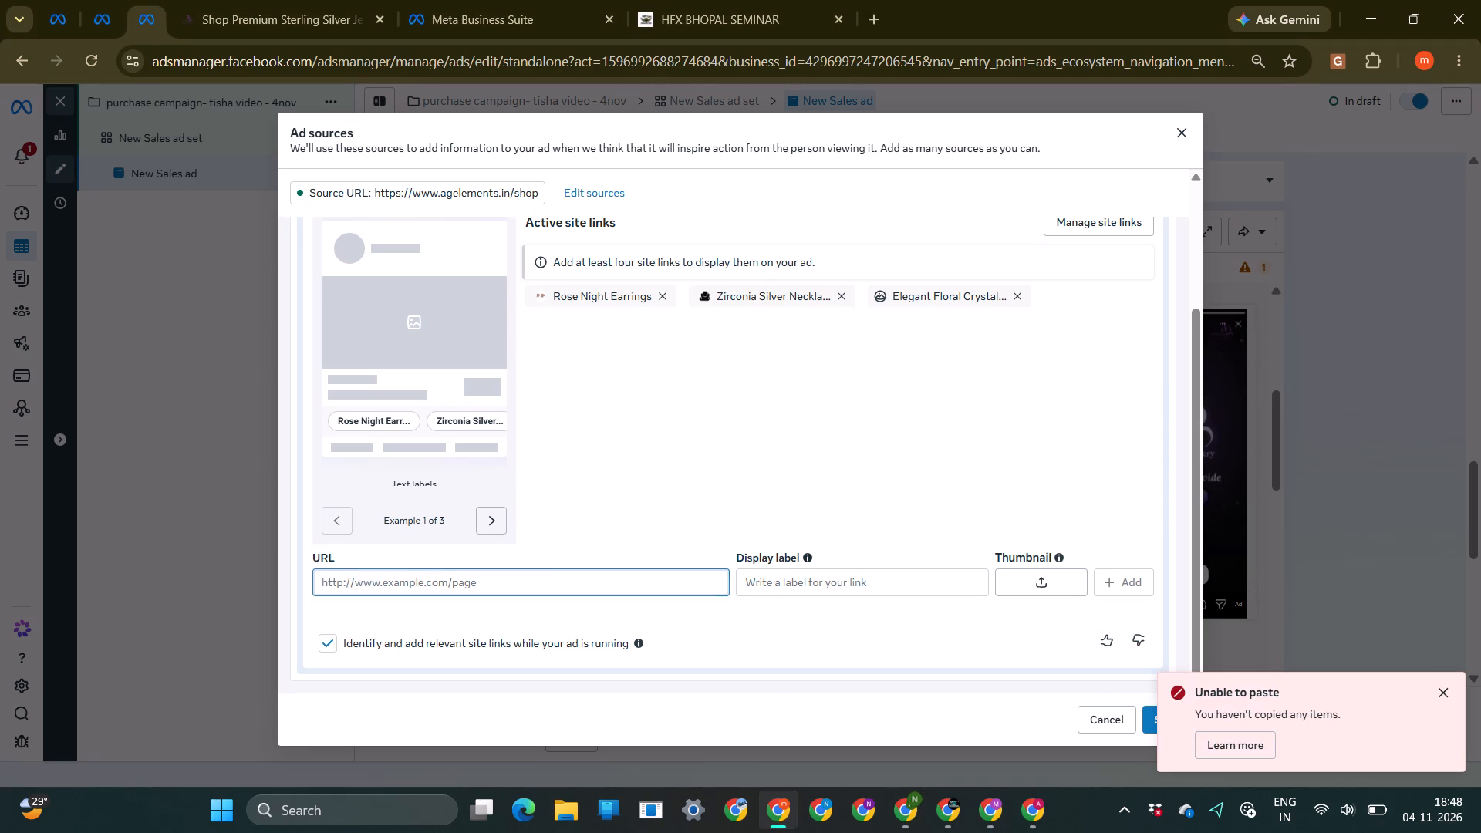
# Copy the title Sterling Silver Rose Gold Double Chain Necklace for Women from the product page and enter it as the site link's display label.
pyautogui.click(933, 817)
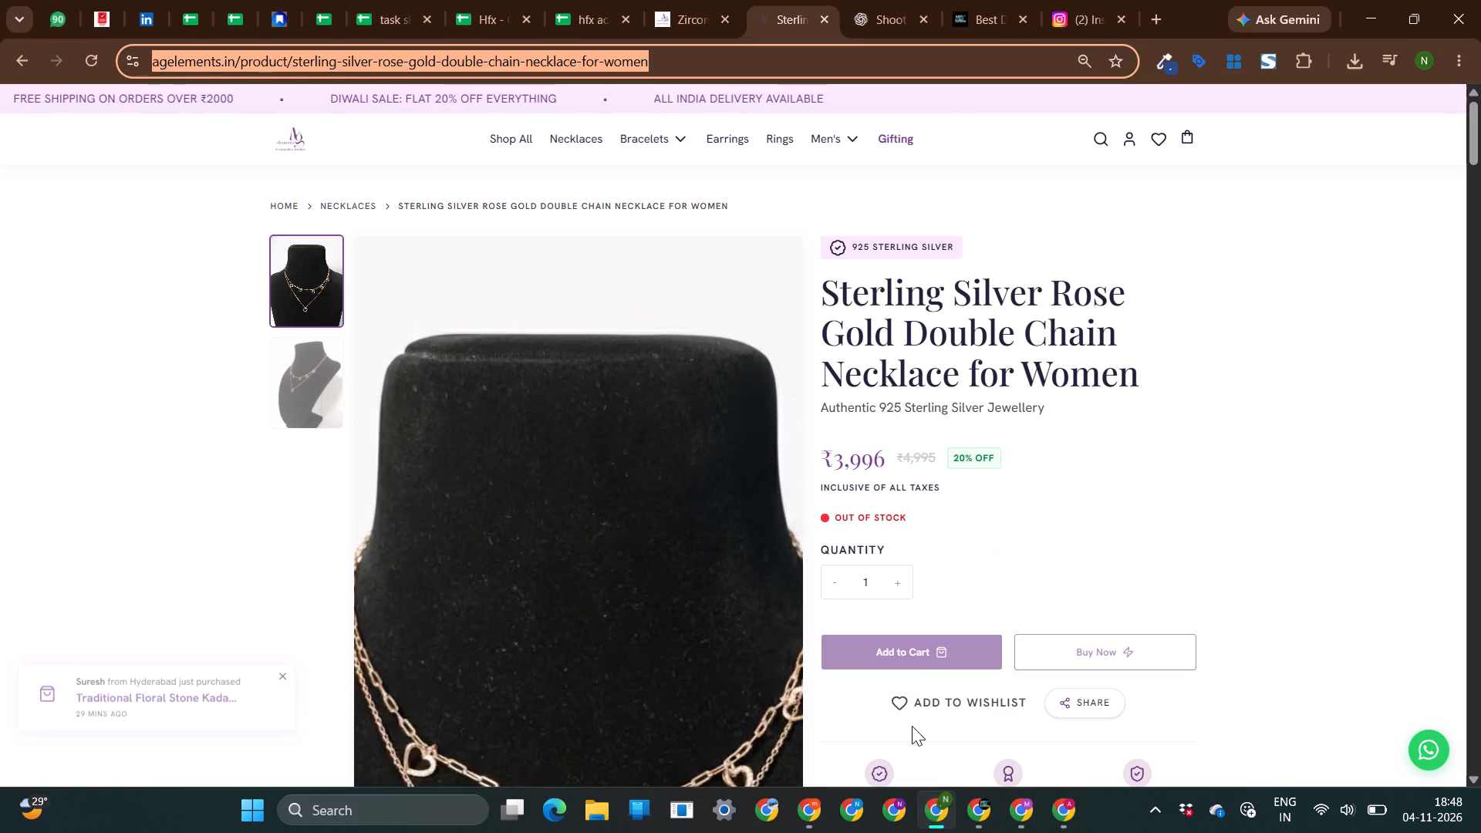
pyautogui.moveTo(1140, 384); pyautogui.dragTo(799, 280)
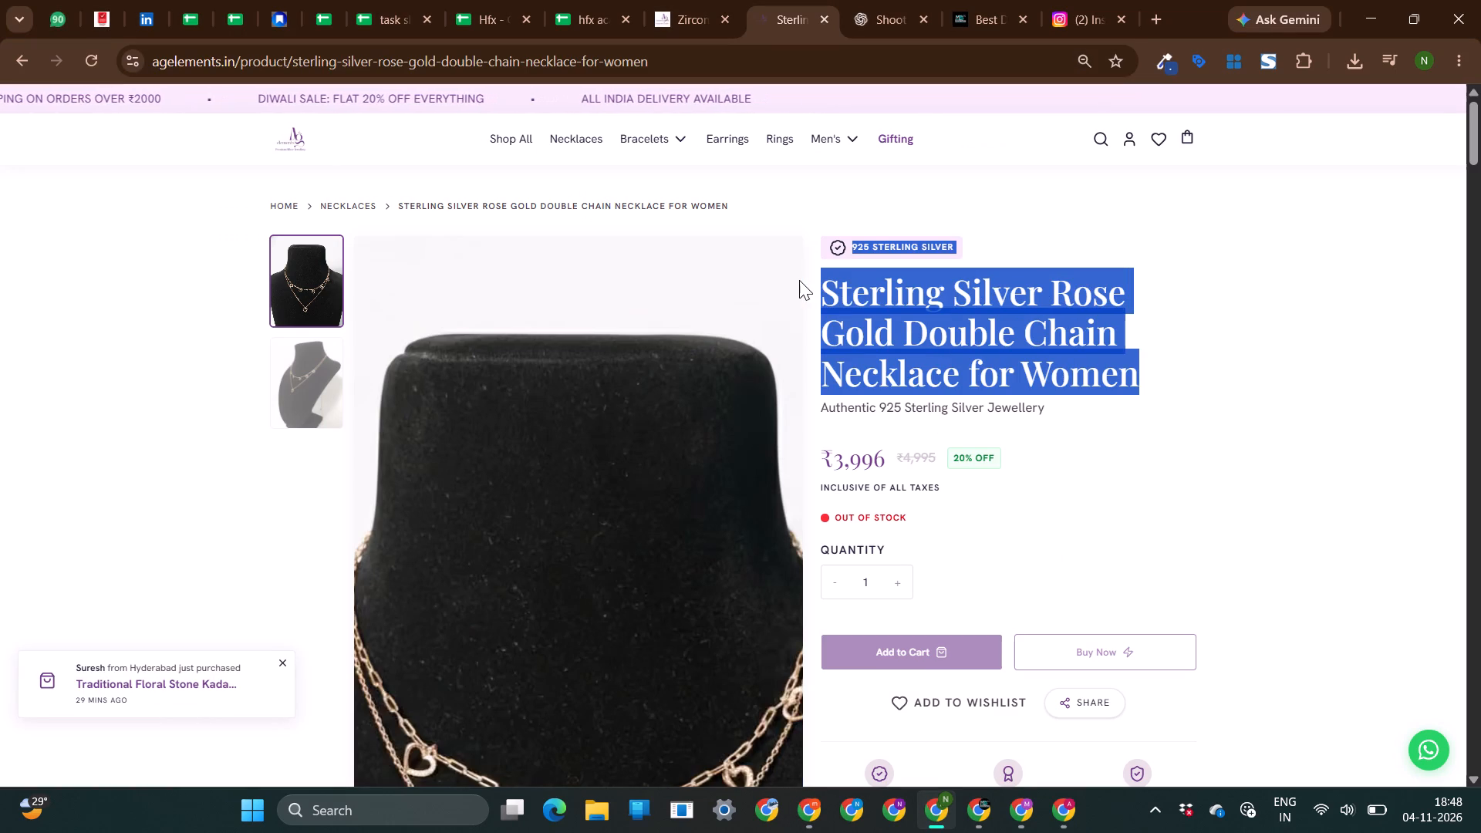
pyautogui.click(835, 290)
pyautogui.moveTo(824, 288); pyautogui.dragTo(1152, 380)
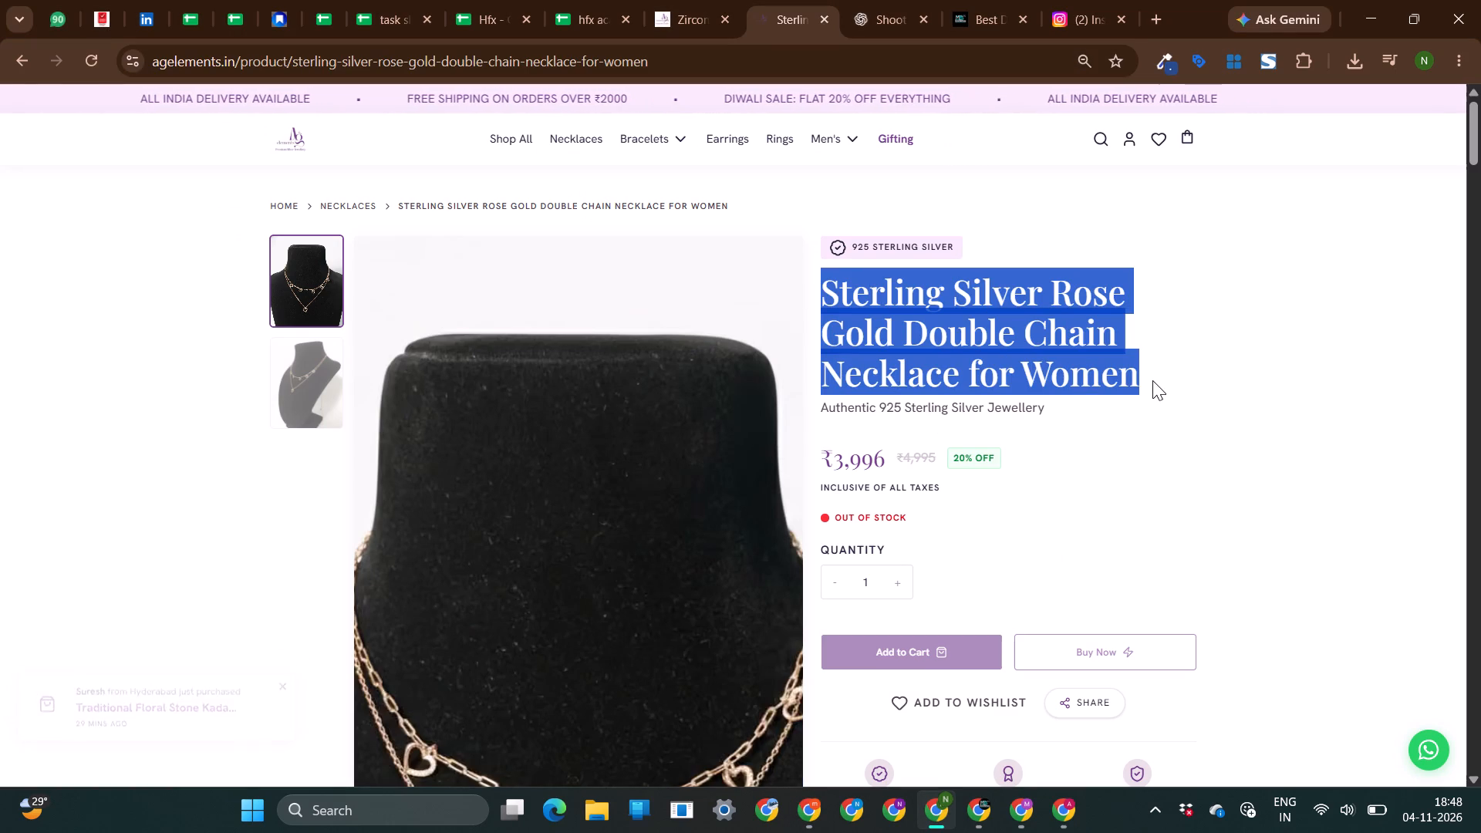
pyautogui.moveTo(1152, 380); pyautogui.dragTo(1160, 386)
pyautogui.hotkey('ctrl', 'c')
pyautogui.click(817, 810)
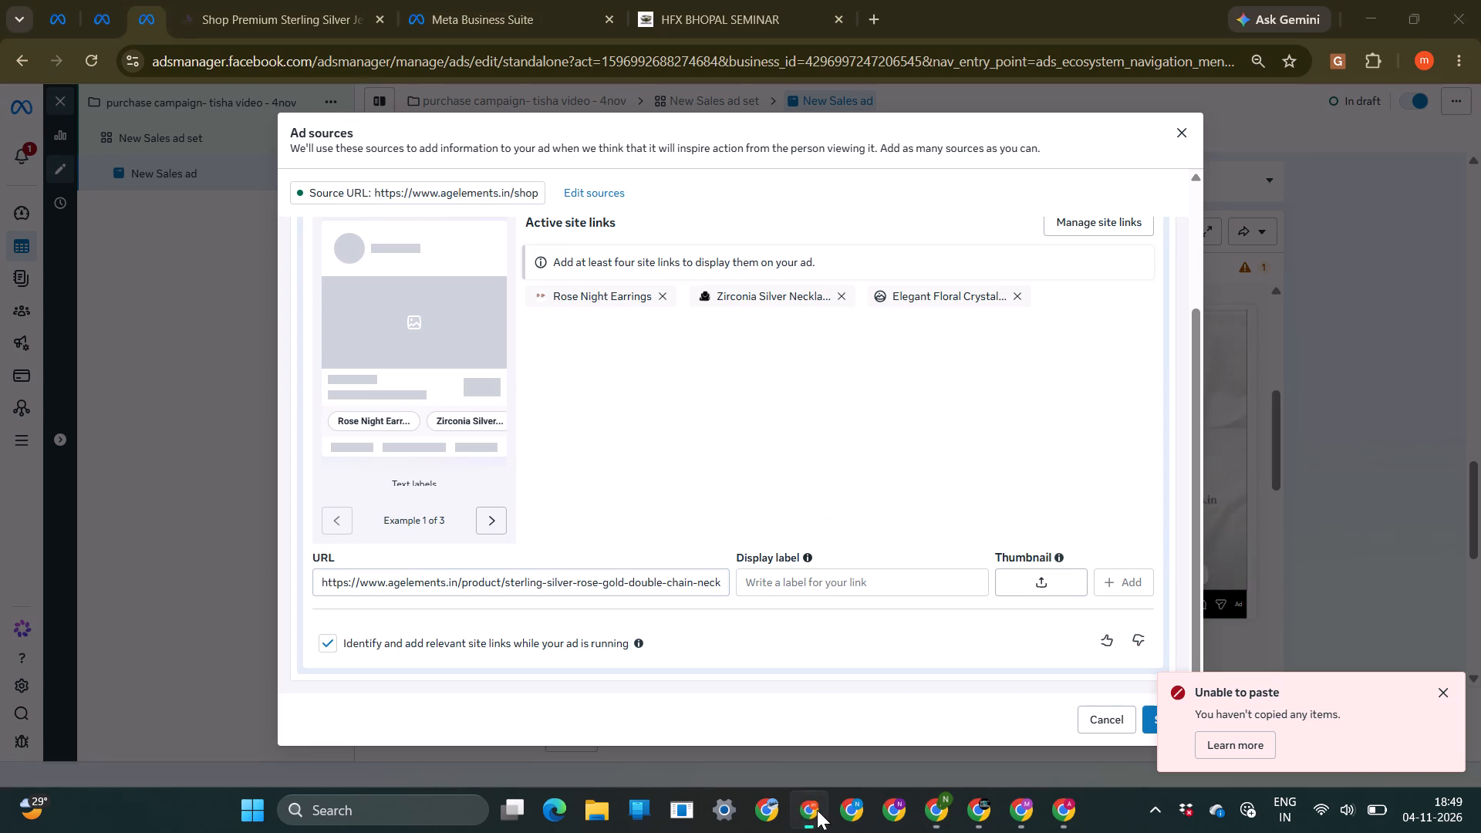
pyautogui.click(820, 581)
pyautogui.hotkey('ctrl', 'v')
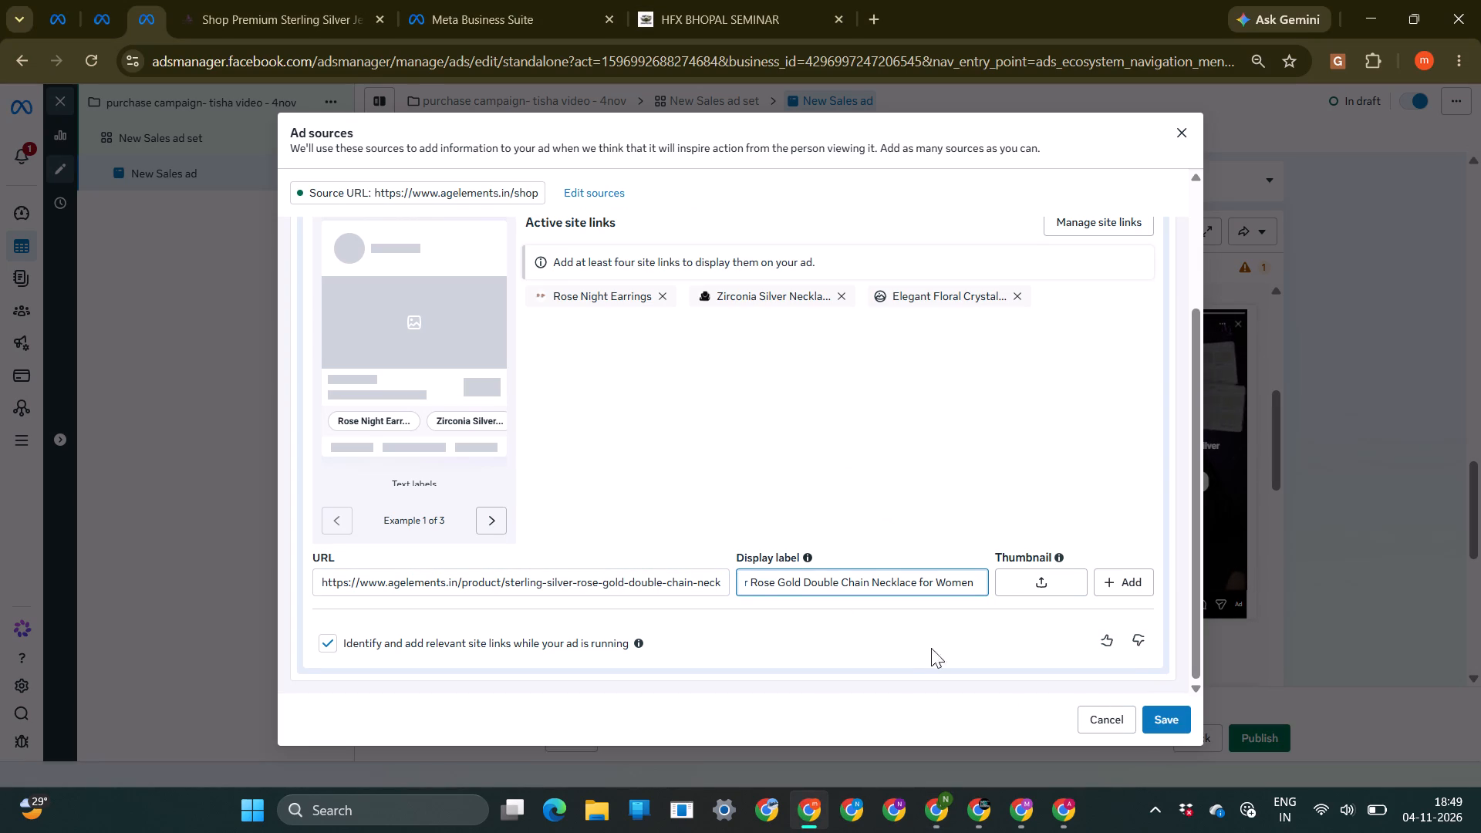
# Switch to the double chain necklace's product page and examine its main photo for use as the thumbnail.
pyautogui.click(940, 824)
pyautogui.scroll(-1, 903, 410)
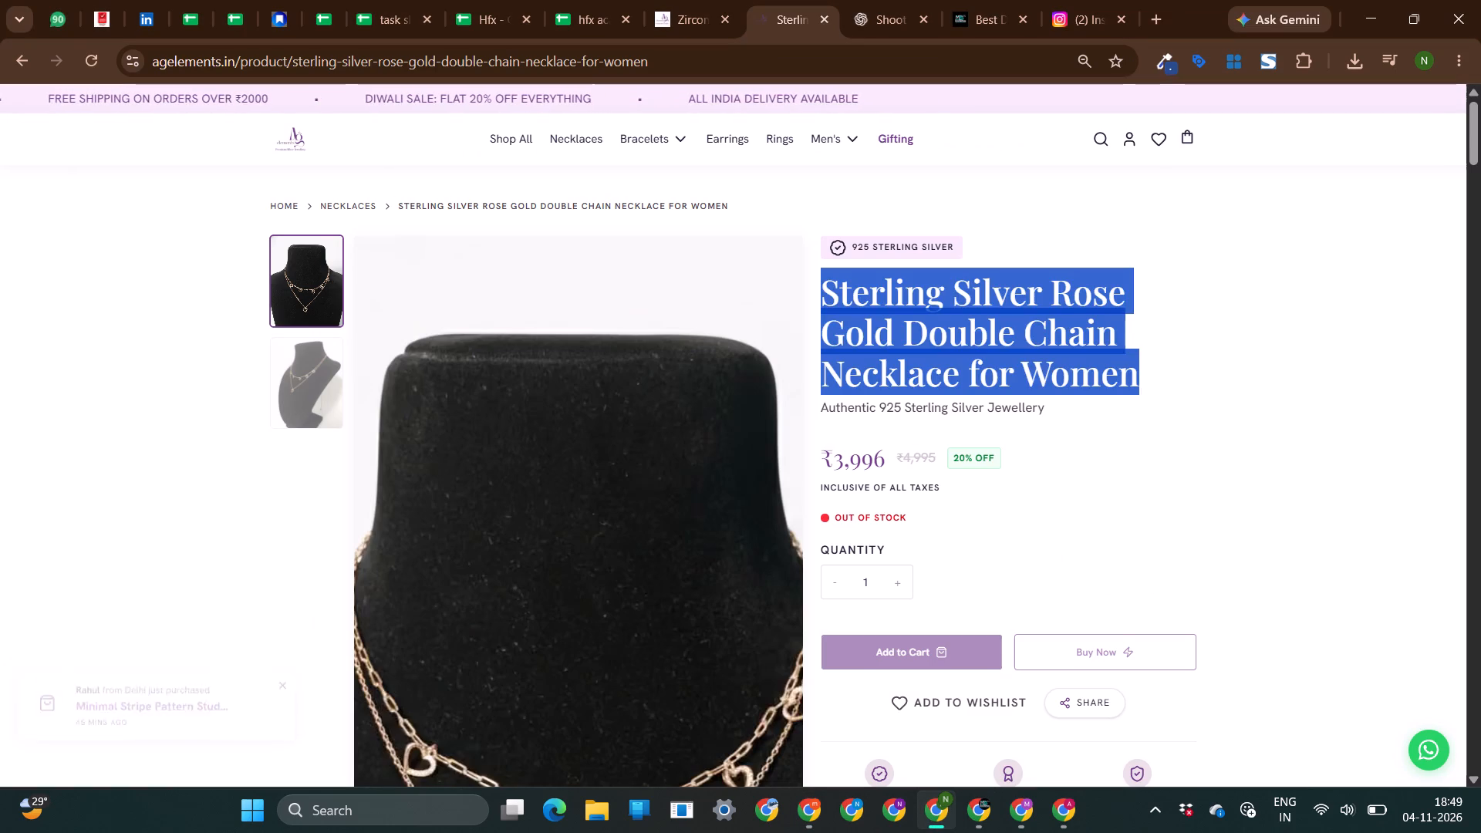
pyautogui.scroll(-2, 903, 410)
pyautogui.rightClick(617, 452)
pyautogui.click(1250, 464)
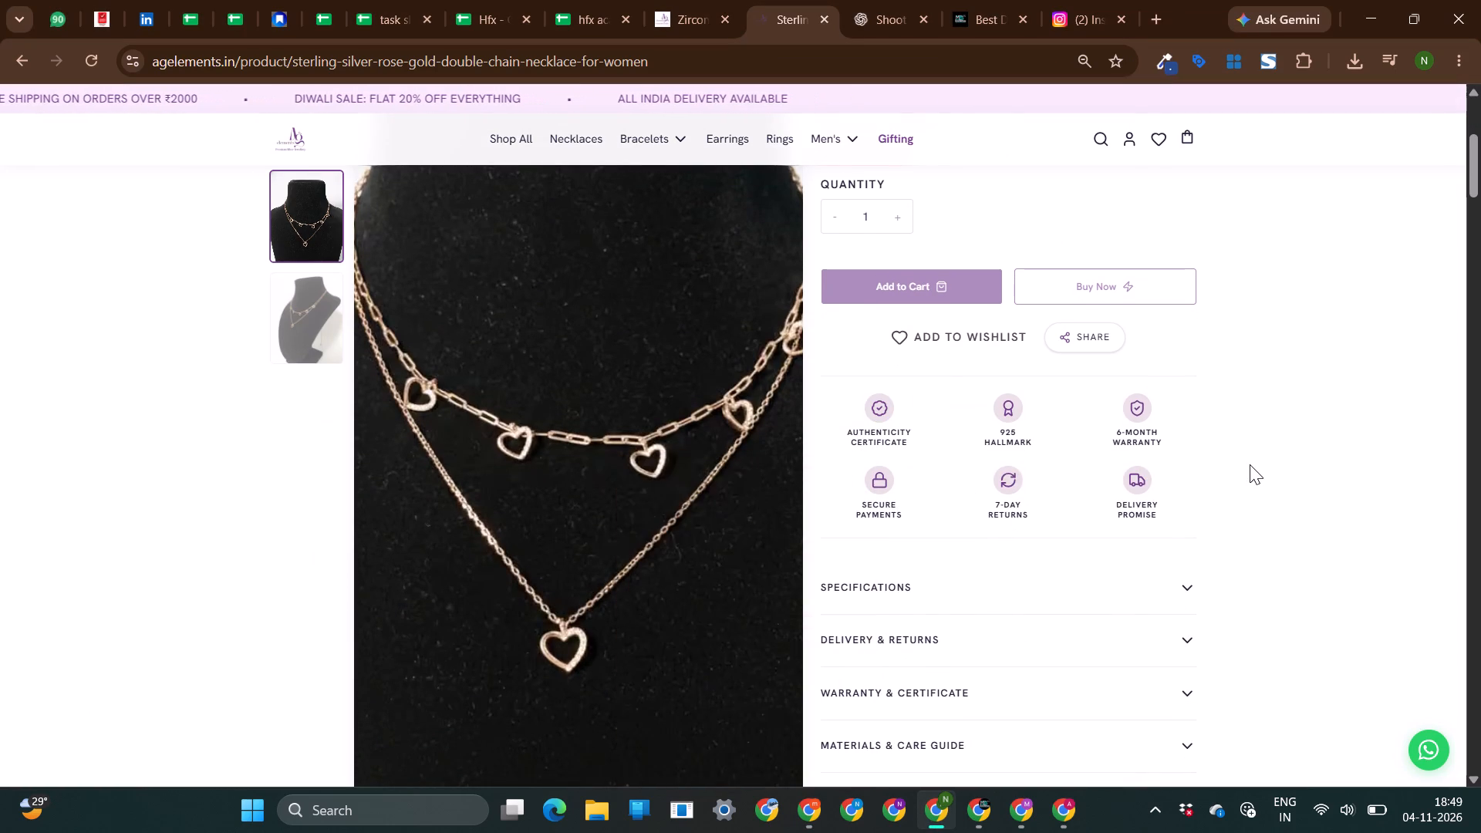
pyautogui.scroll(4, 1097, 359)
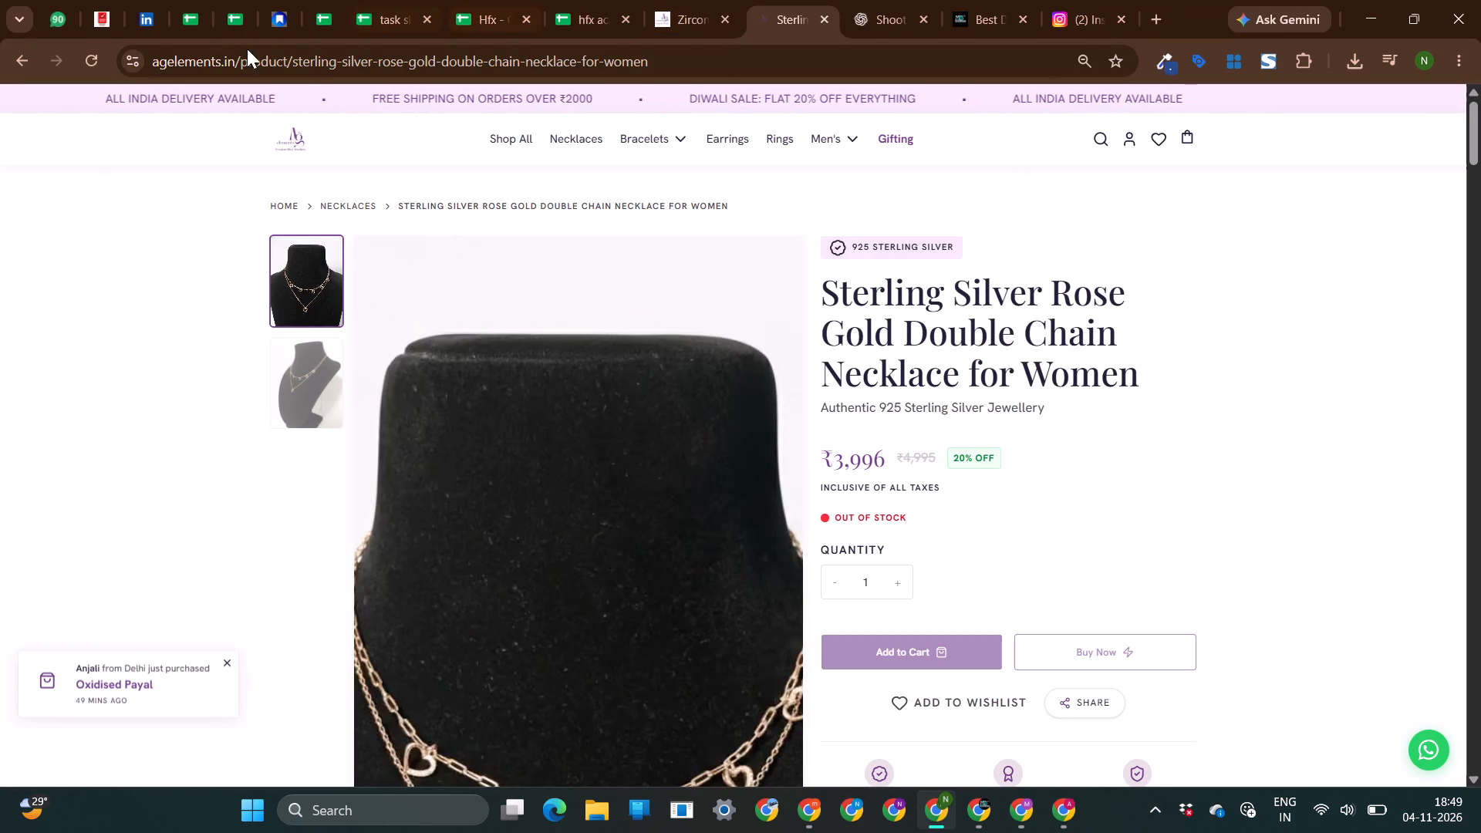
# Open the double chain necklace's page in a new tab at cms.agelements.in/product/sterling-silver-rose-gold-double-chain-necklace-for-women.
pyautogui.click(151, 58)
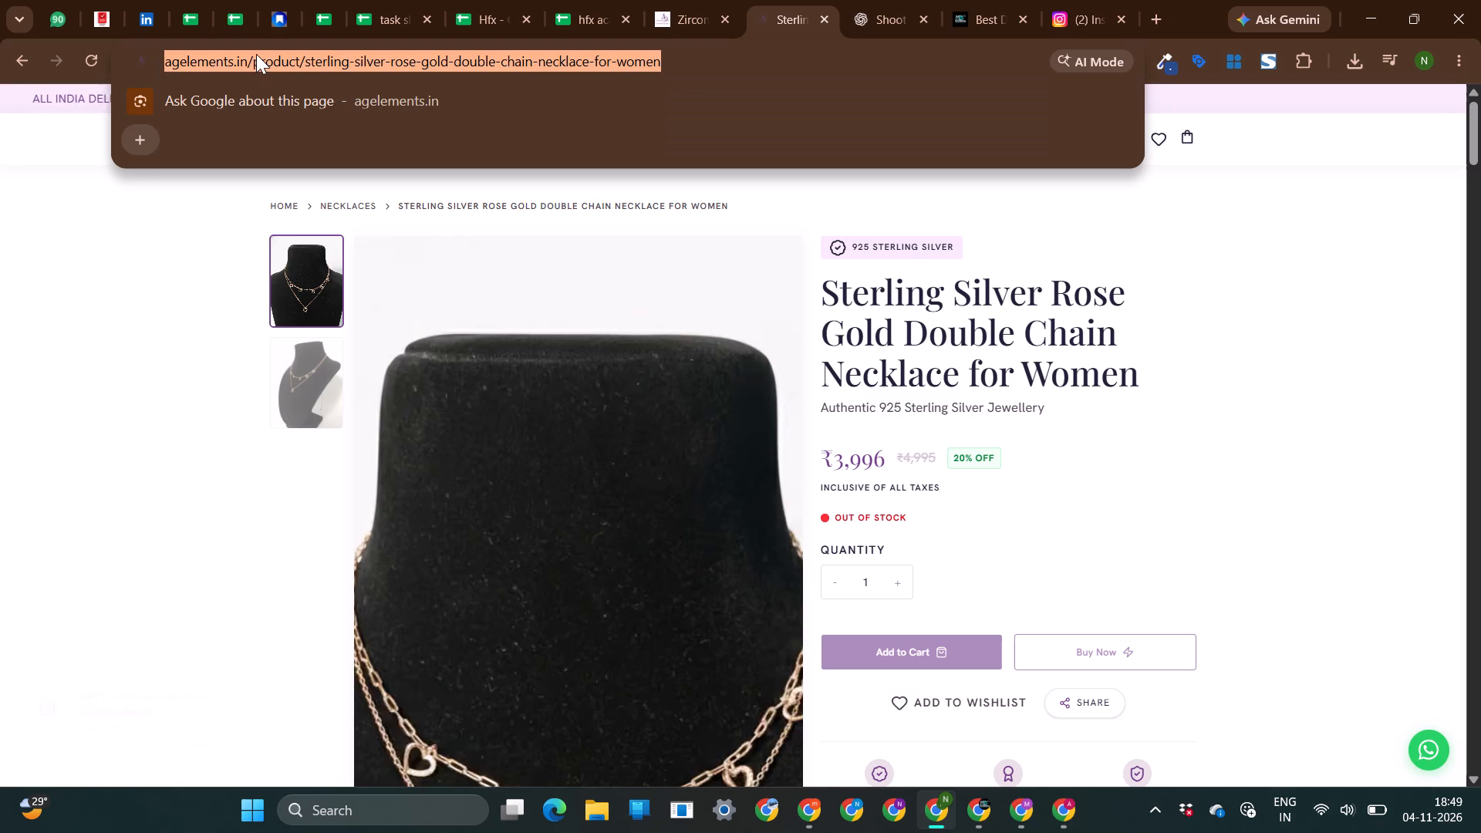
pyautogui.hotkey('ctrl', 'c')
pyautogui.click(1140, 0)
pyautogui.click(1165, 18)
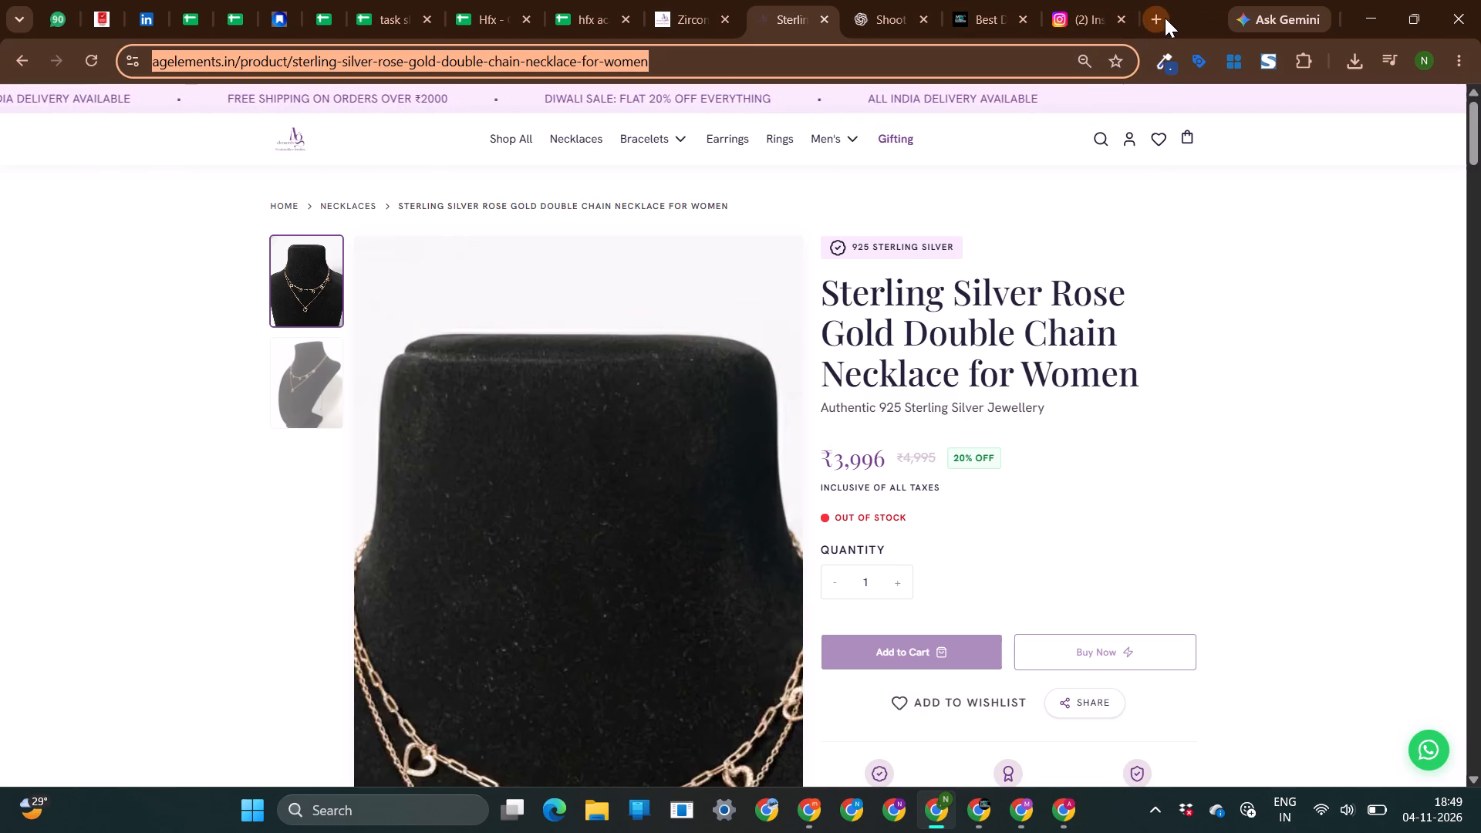
pyautogui.hotkey('ctrl', 'v')
pyautogui.click(211, 61)
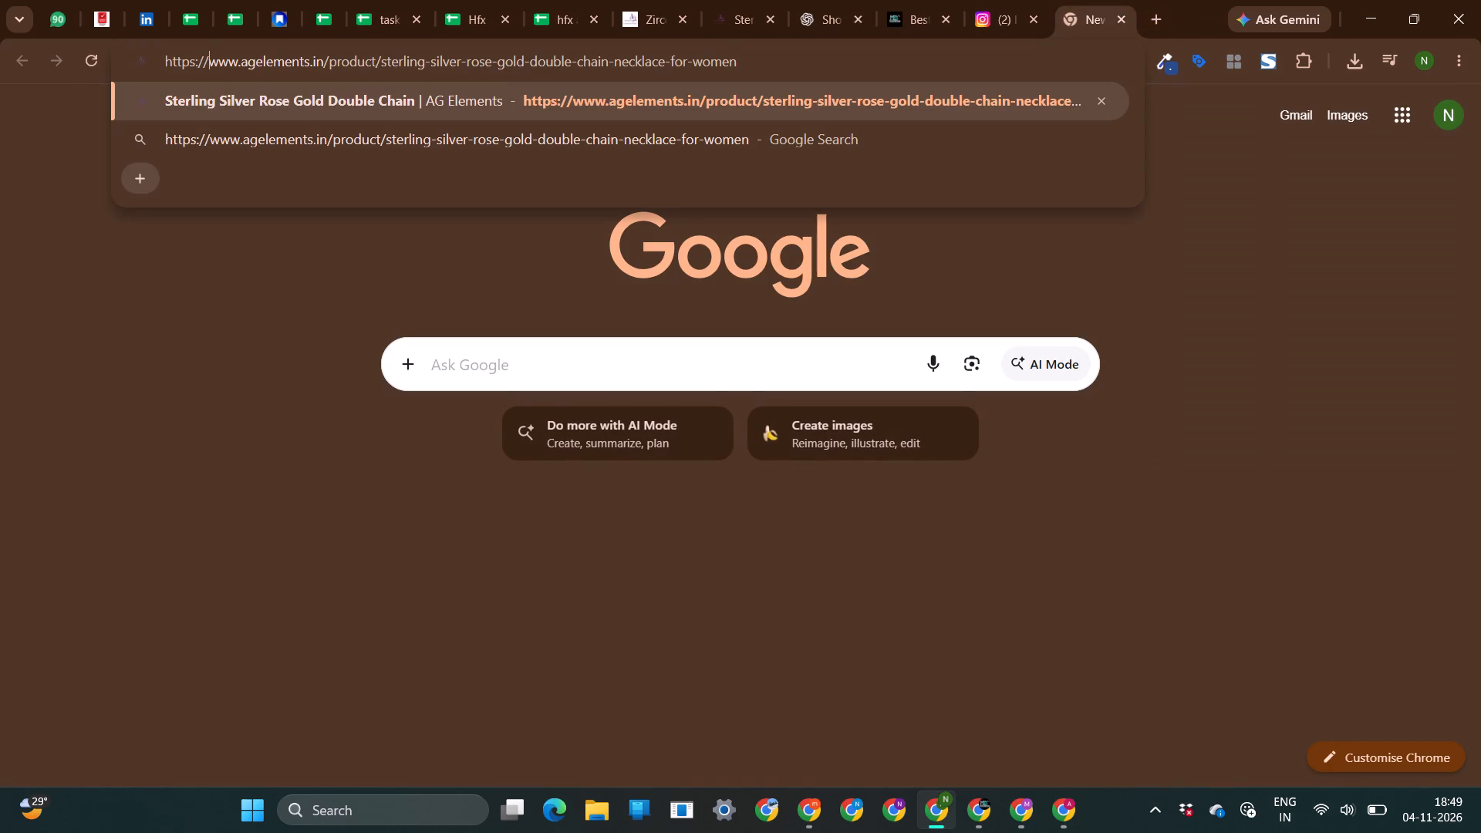
pyautogui.moveTo(237, 61); pyautogui.dragTo(113, 54)
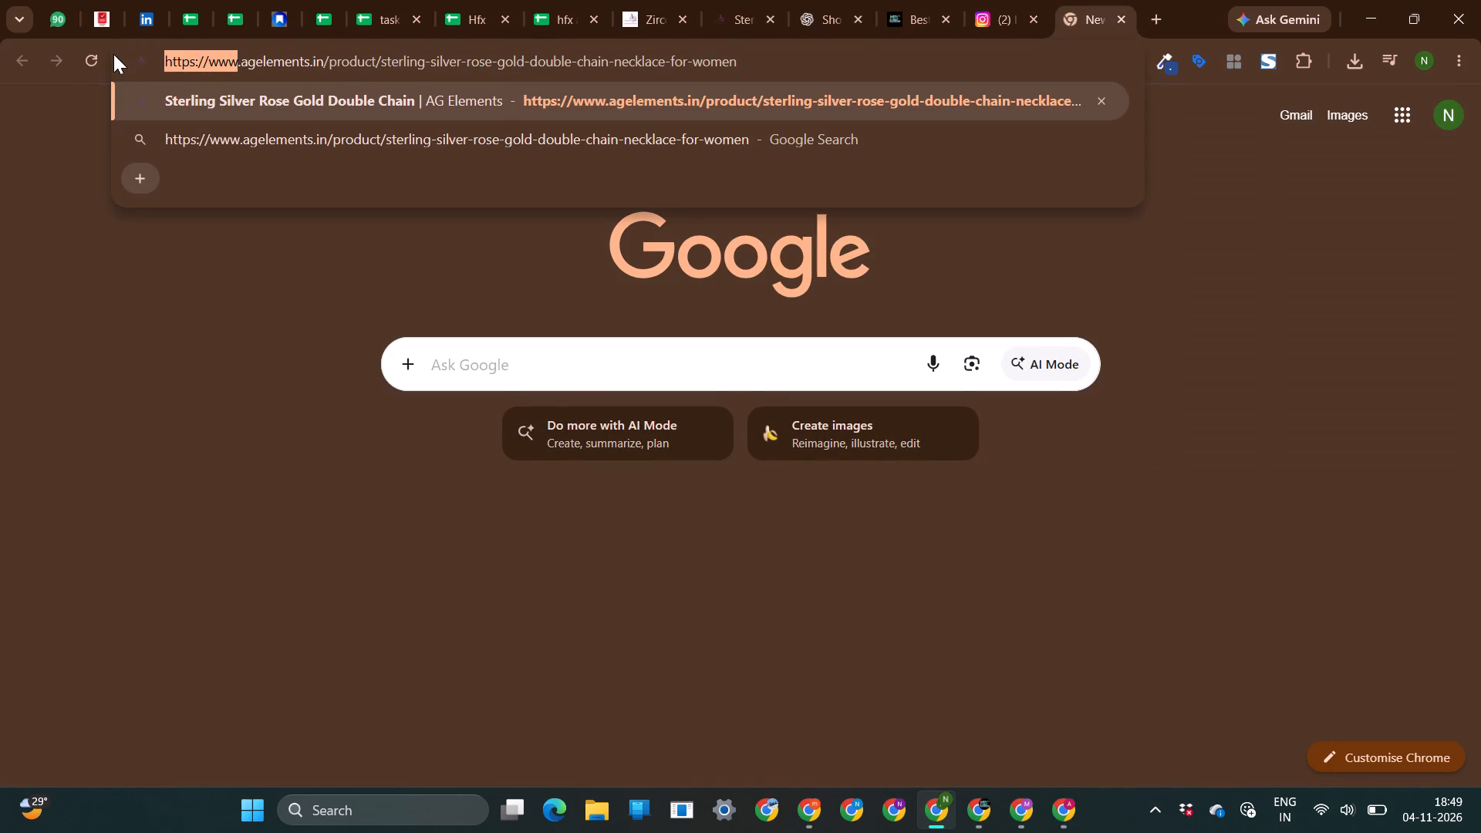
pyautogui.write('cms.')
pyautogui.press('Return')
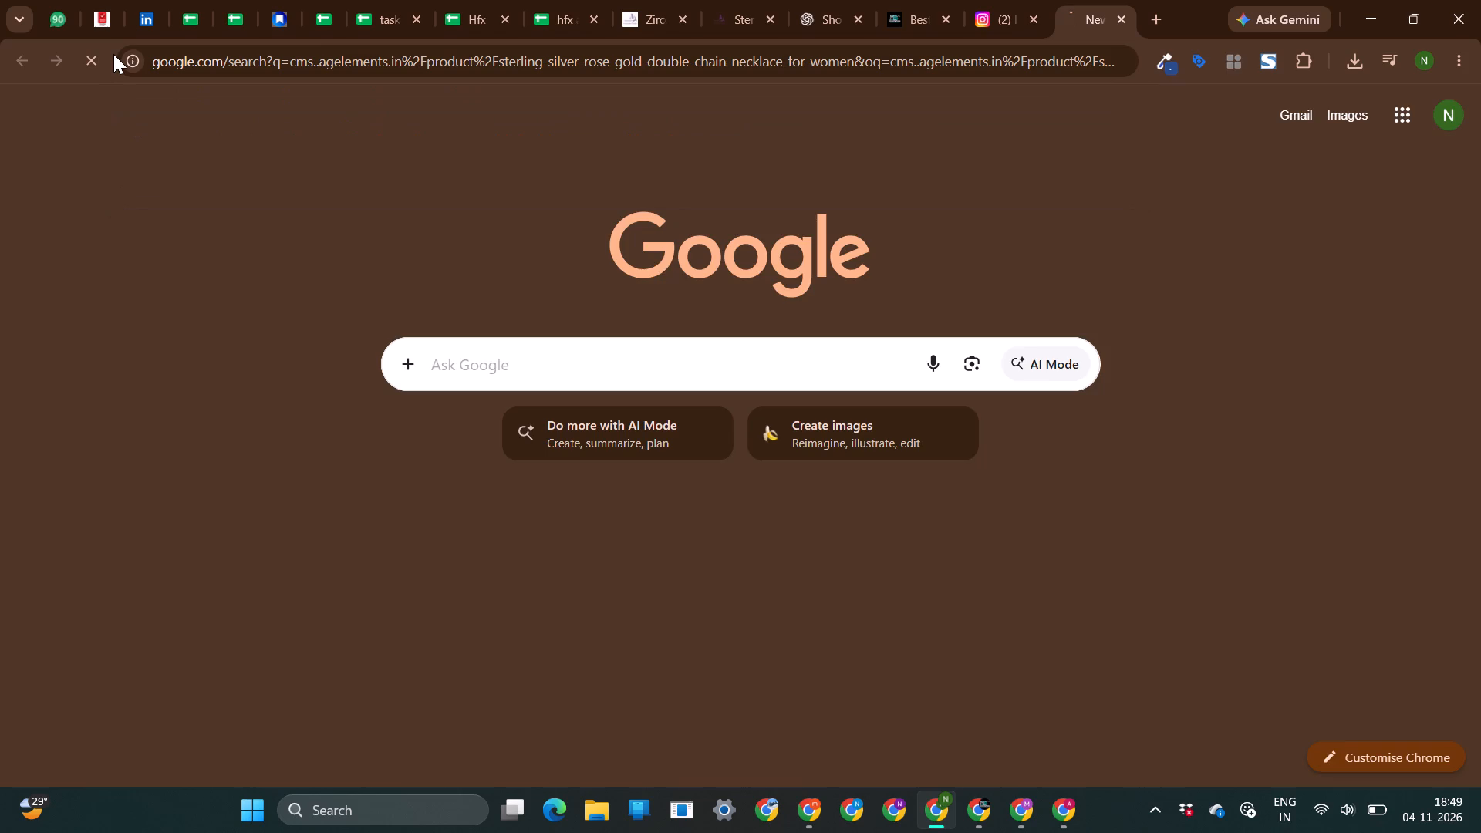
pyautogui.click(204, 59)
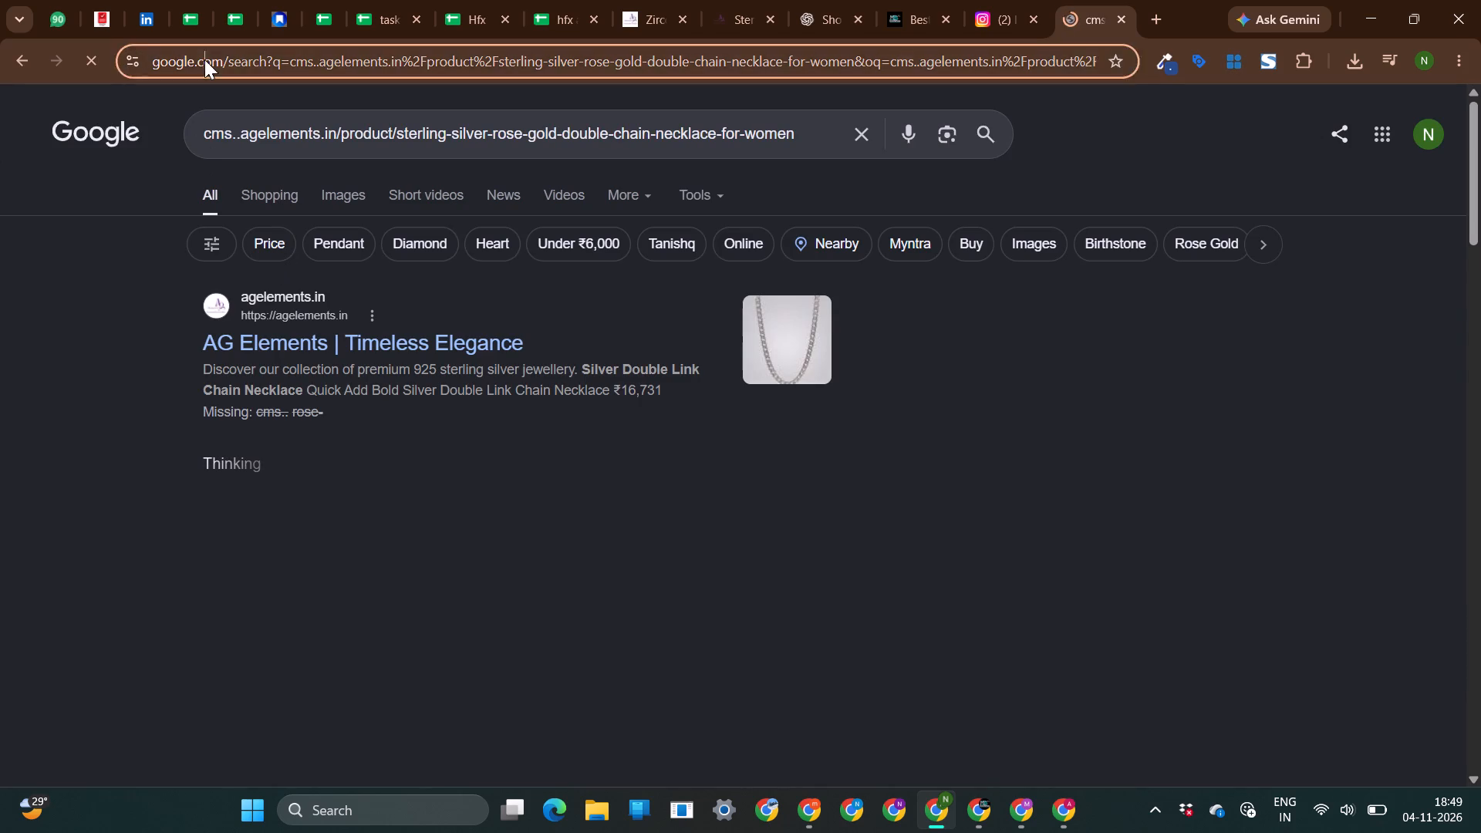
pyautogui.hotkey('ctrl', 'v')
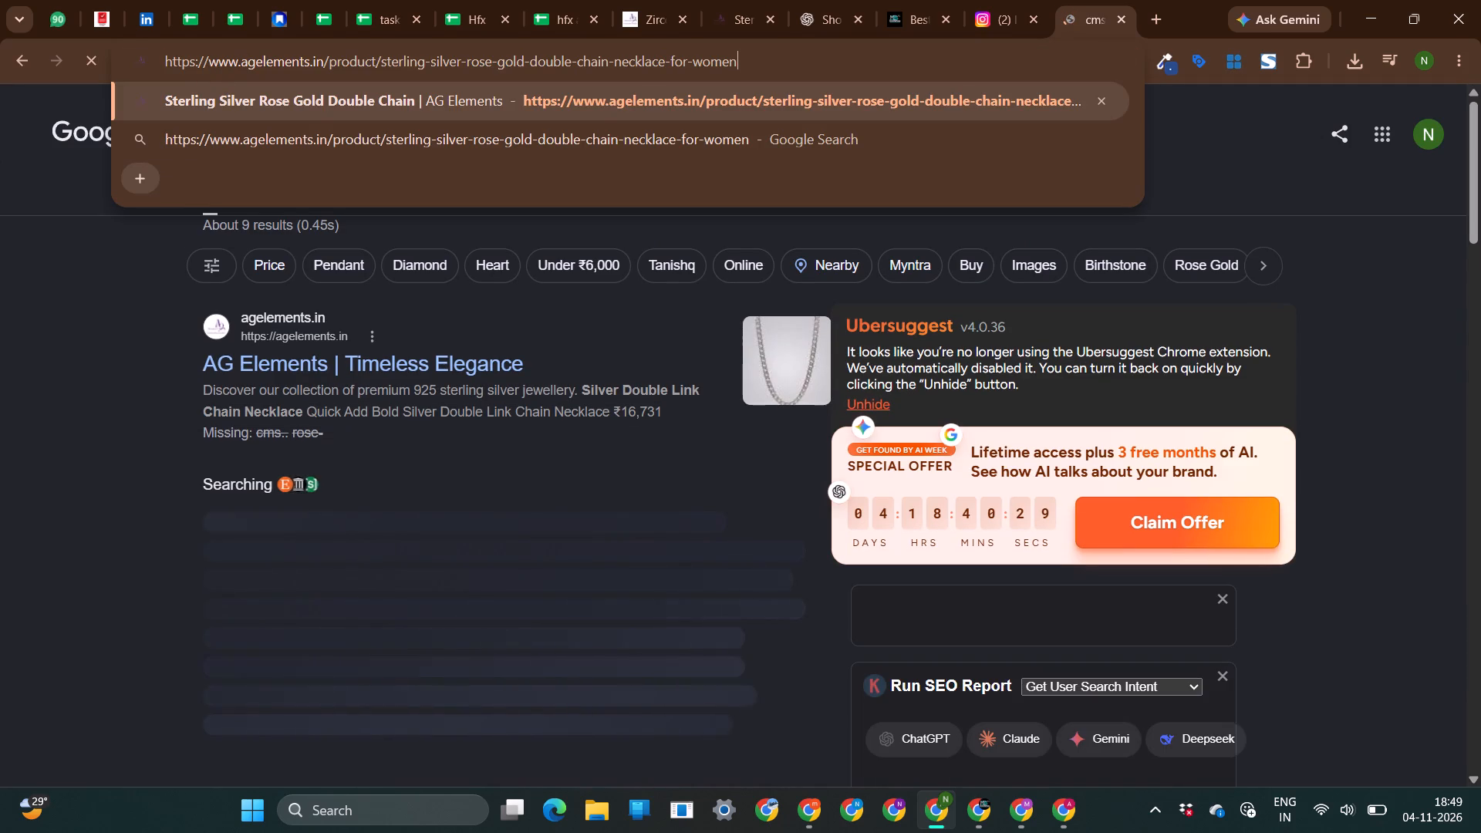
pyautogui.moveTo(244, 58); pyautogui.dragTo(100, 54)
pyautogui.write('cms')
pyautogui.press('.')
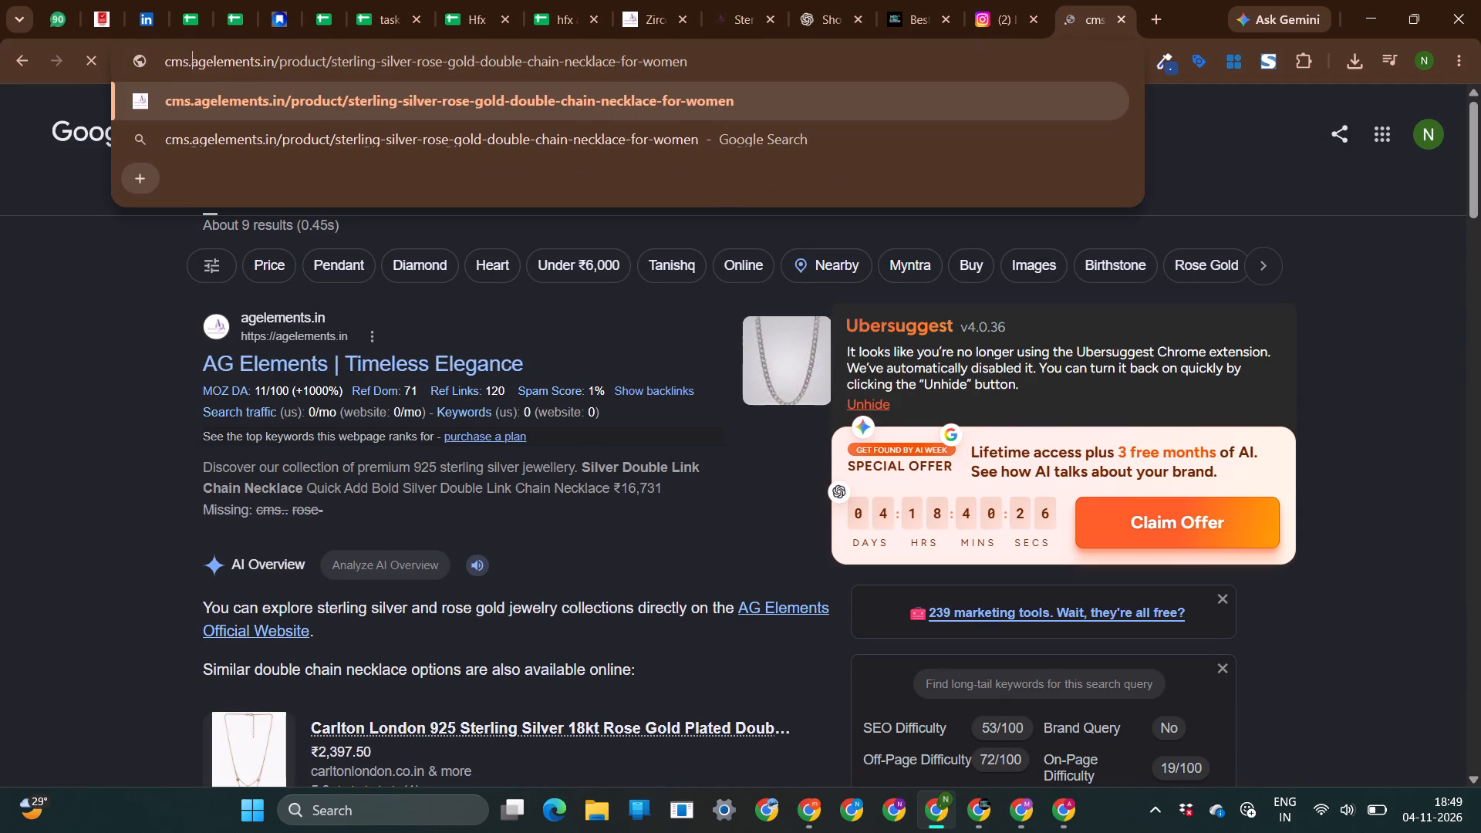
pyautogui.press('Return')
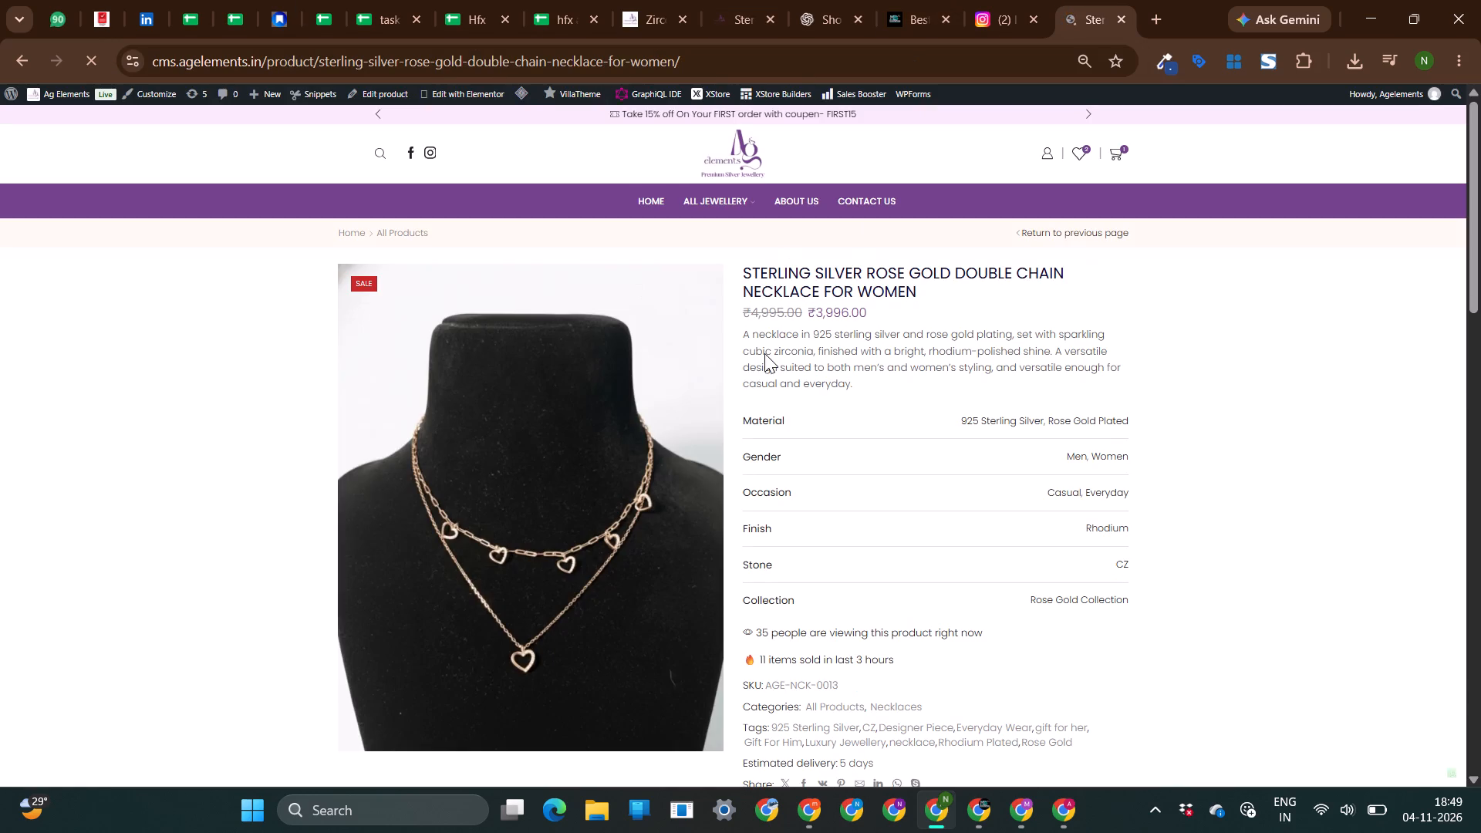
# Capture a screenshot of the double chain necklace's main photo from the CMS product page.
pyautogui.hscroll(2, 807, 501)
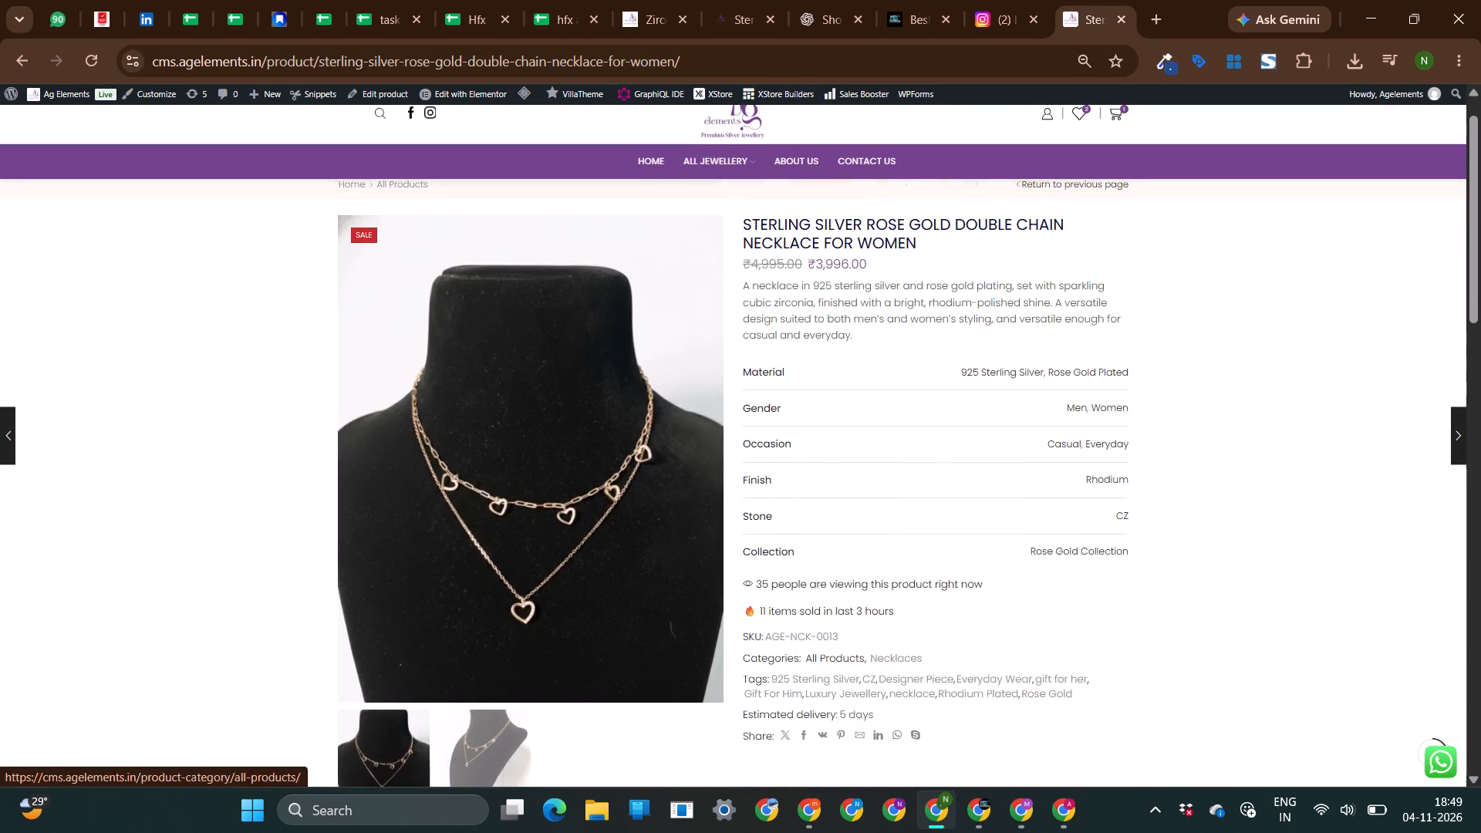
pyautogui.hscroll(1, 807, 501)
pyautogui.press('Print')
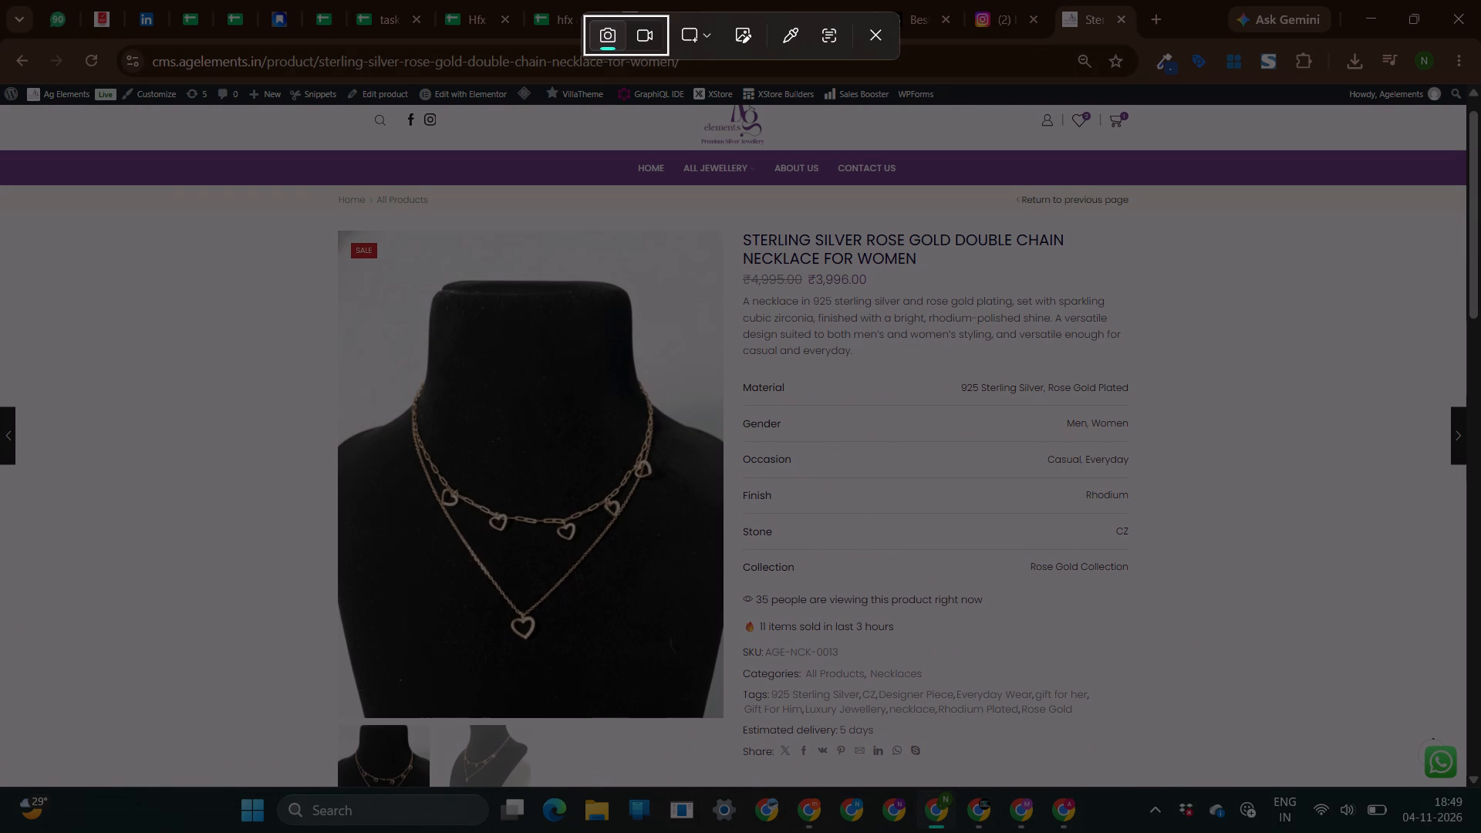
pyautogui.moveTo(342, 265); pyautogui.dragTo(735, 722)
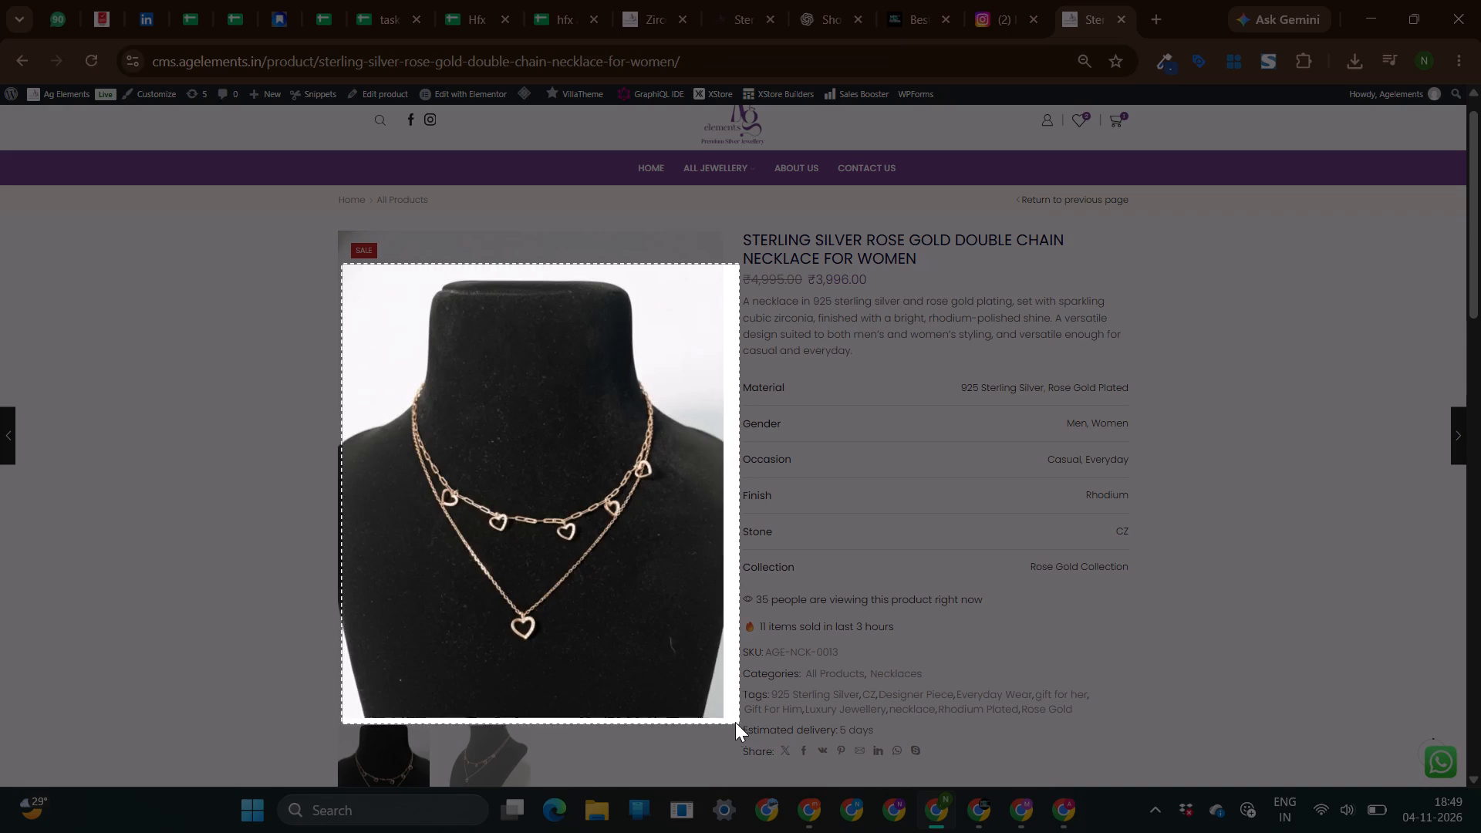
pyautogui.moveTo(735, 722); pyautogui.dragTo(720, 712)
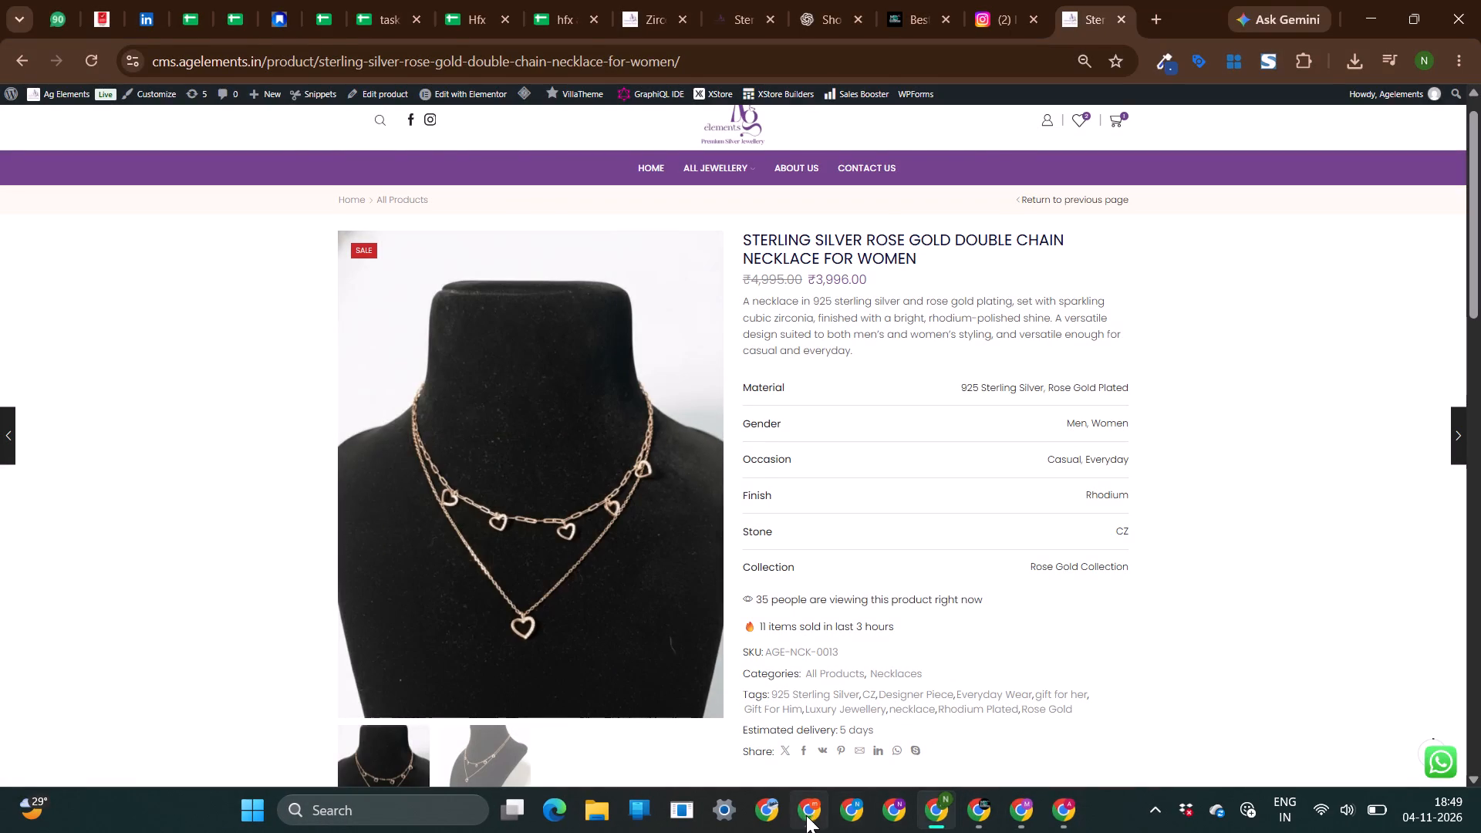
pyautogui.click(804, 815)
pyautogui.click(1018, 575)
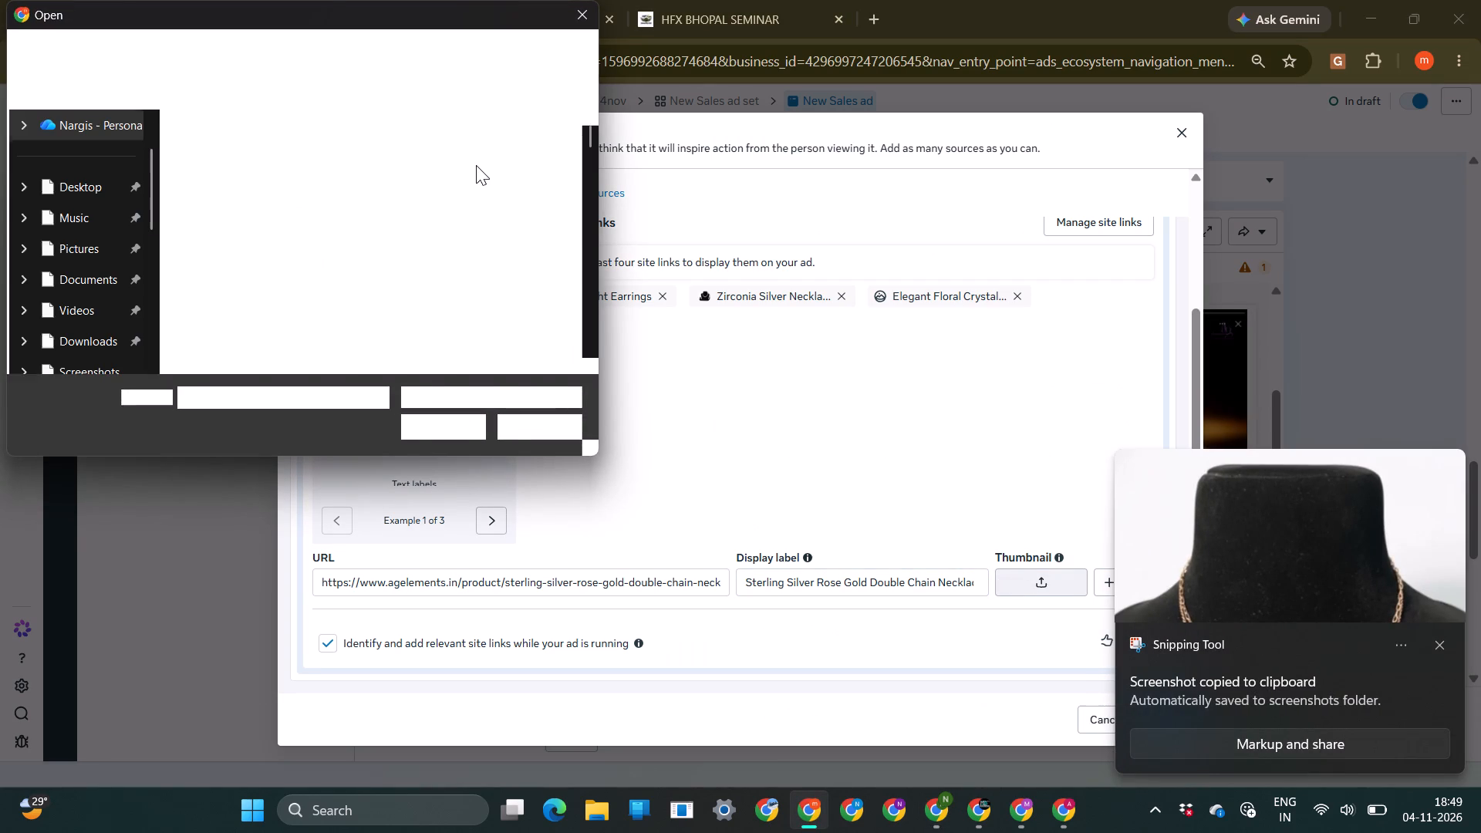
pyautogui.scroll(-20, 476, 165)
pyautogui.scroll(-20, 476, 165)
pyautogui.scroll(-20, 476, 165)
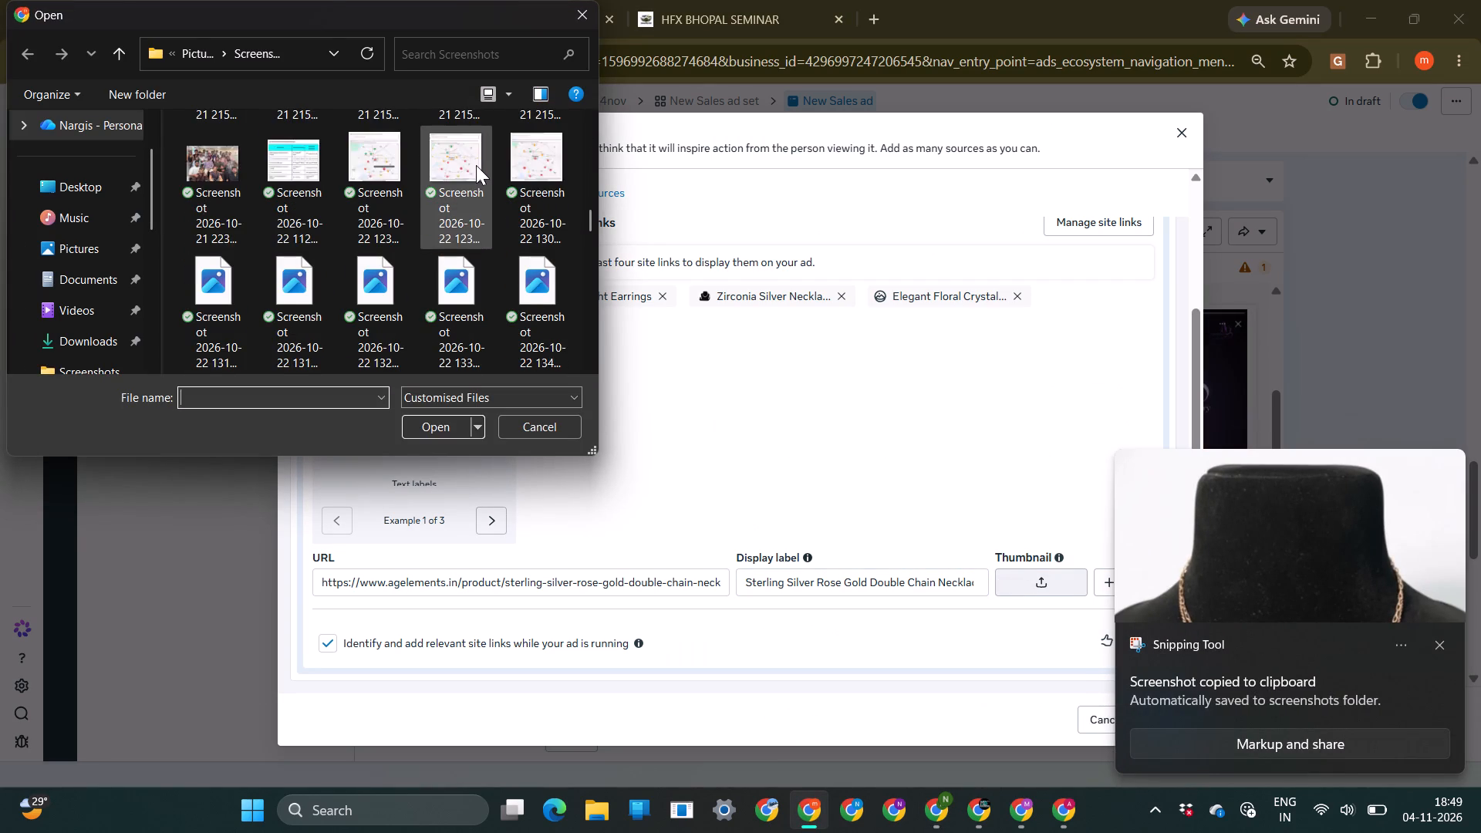
pyautogui.scroll(-20, 476, 165)
pyautogui.scroll(-20, 476, 165)
pyautogui.scroll(-20, 476, 165)
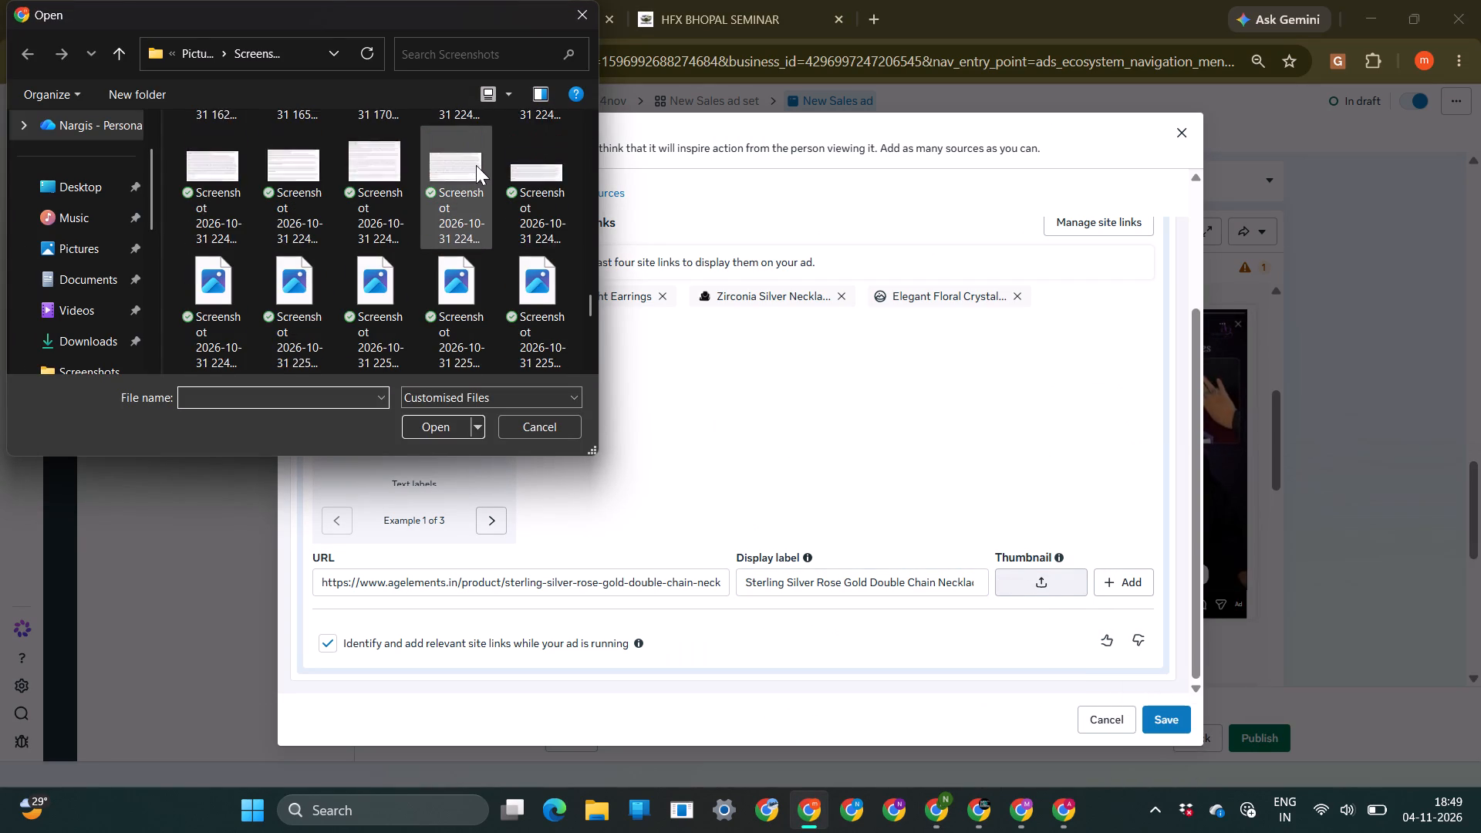
pyautogui.scroll(-20, 476, 165)
pyautogui.scroll(-20, 476, 165)
pyautogui.scroll(-20, 476, 165)
pyautogui.click(466, 325)
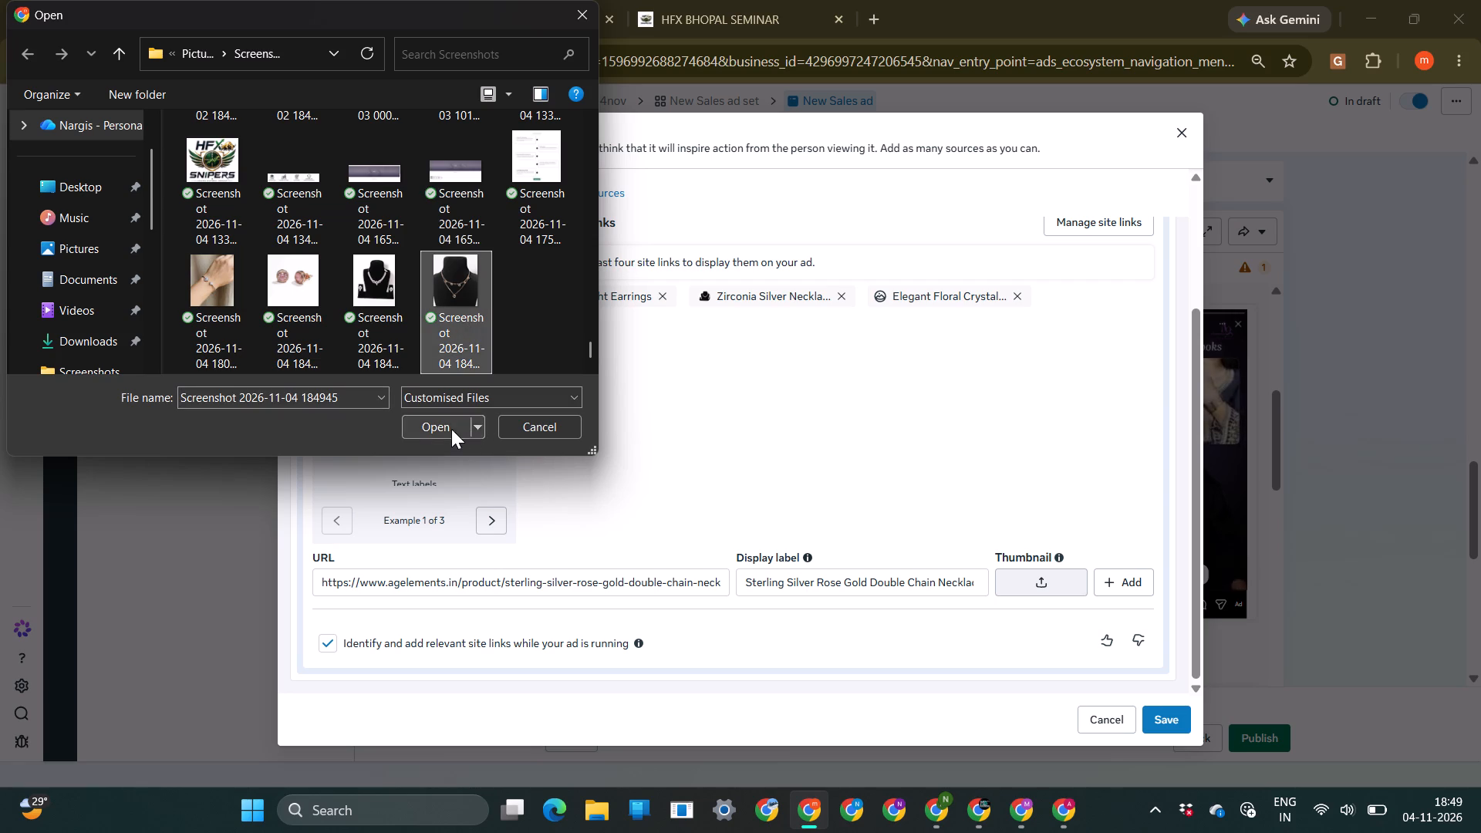
pyautogui.click(444, 427)
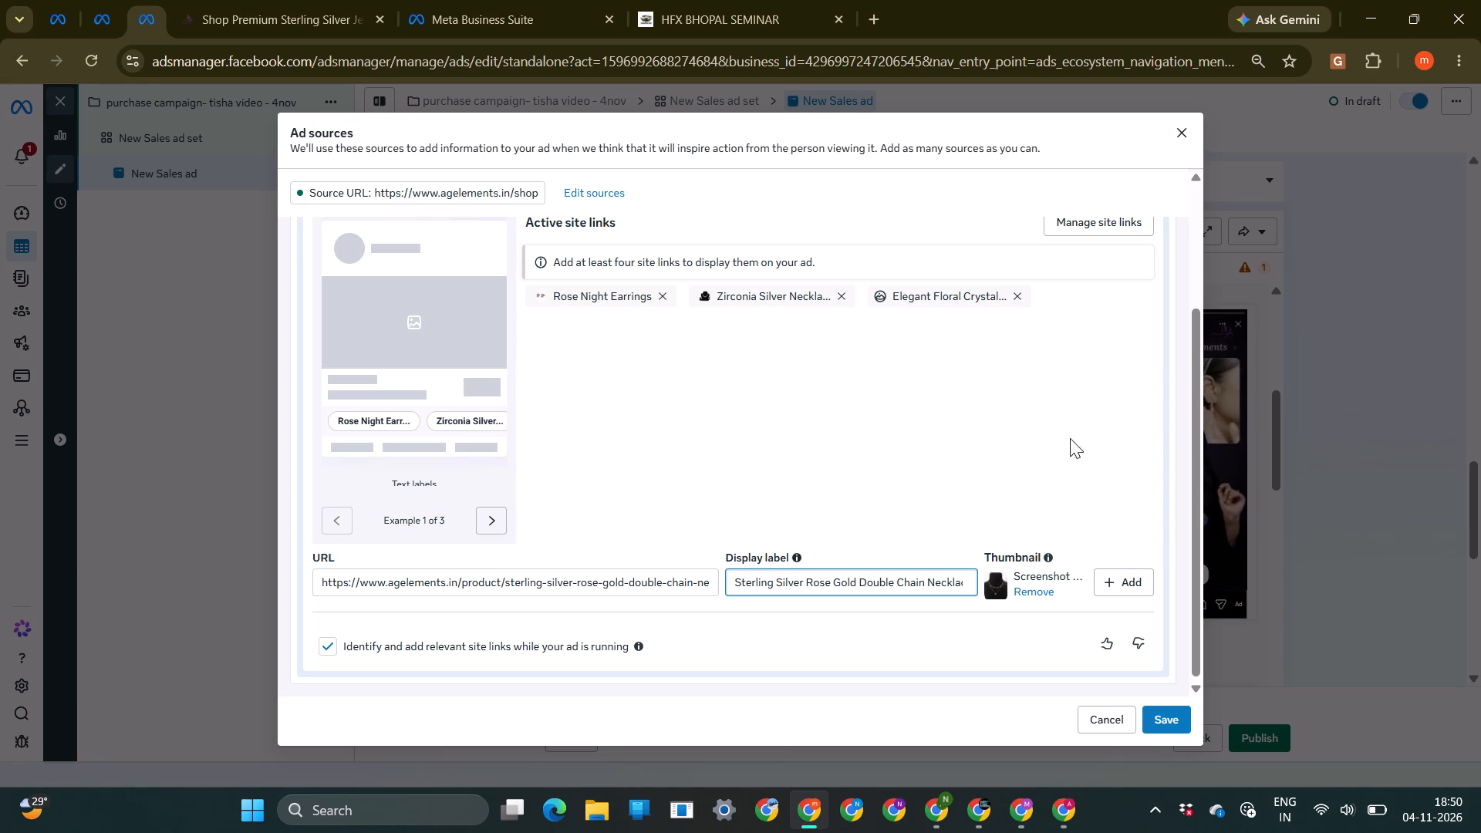
pyautogui.click(1129, 587)
pyautogui.scroll(-2, 1004, 532)
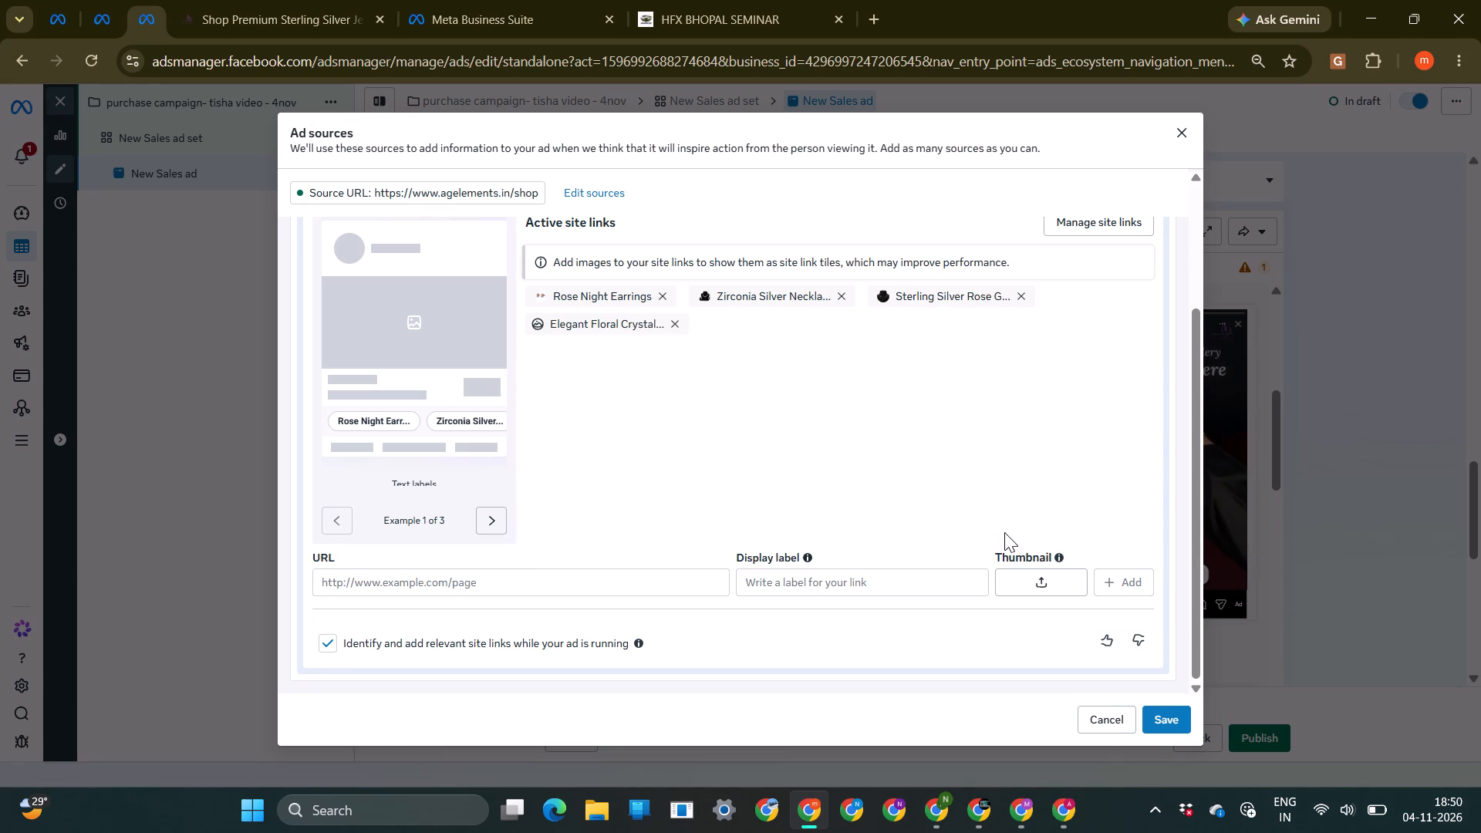
# Return to the AG Elements Necklaces collection and open the Elegant Silver Necklace Set product.
pyautogui.click(942, 804)
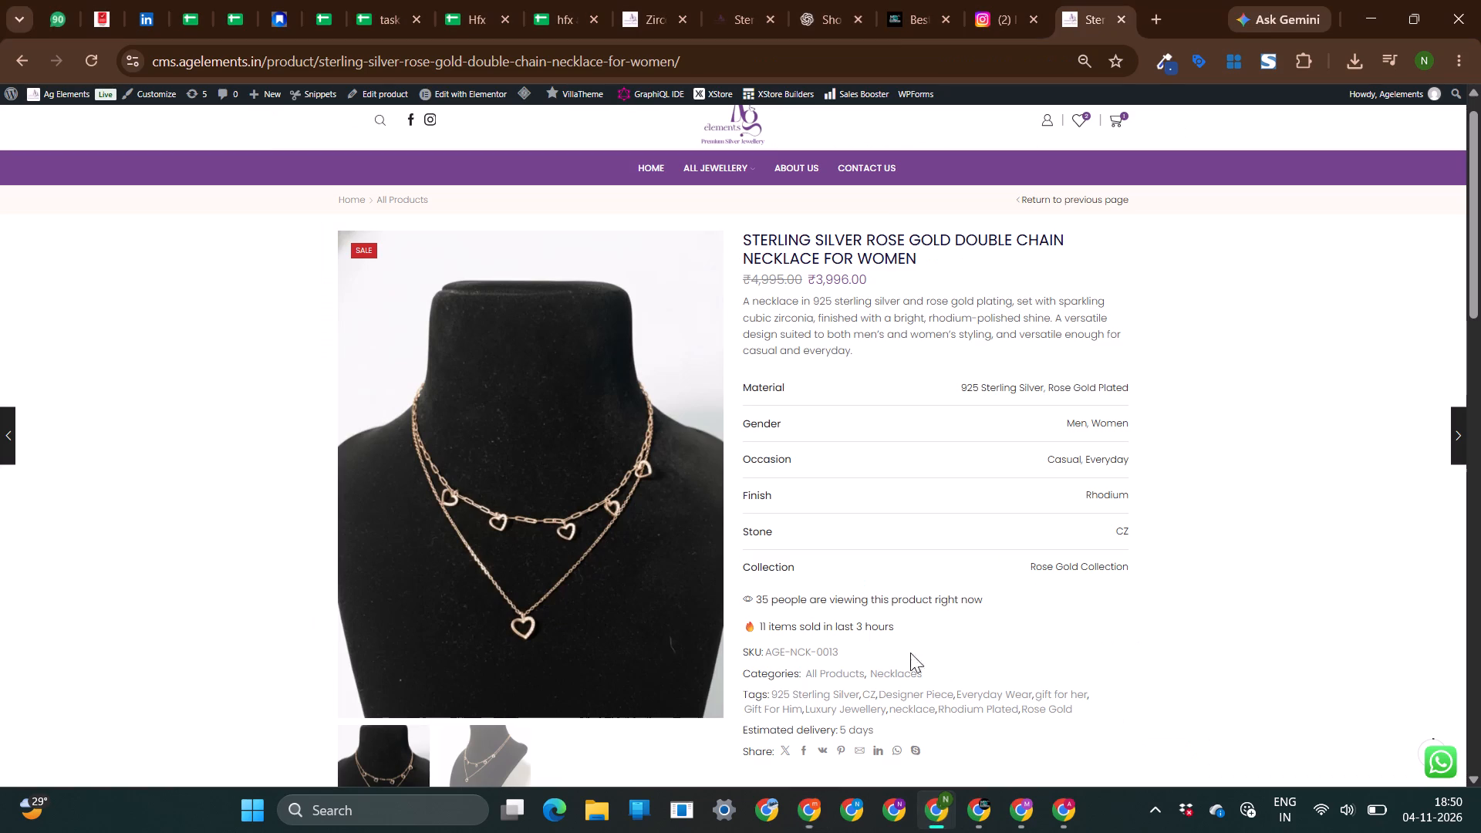
pyautogui.click(754, 0)
pyautogui.scroll(-5, 867, 518)
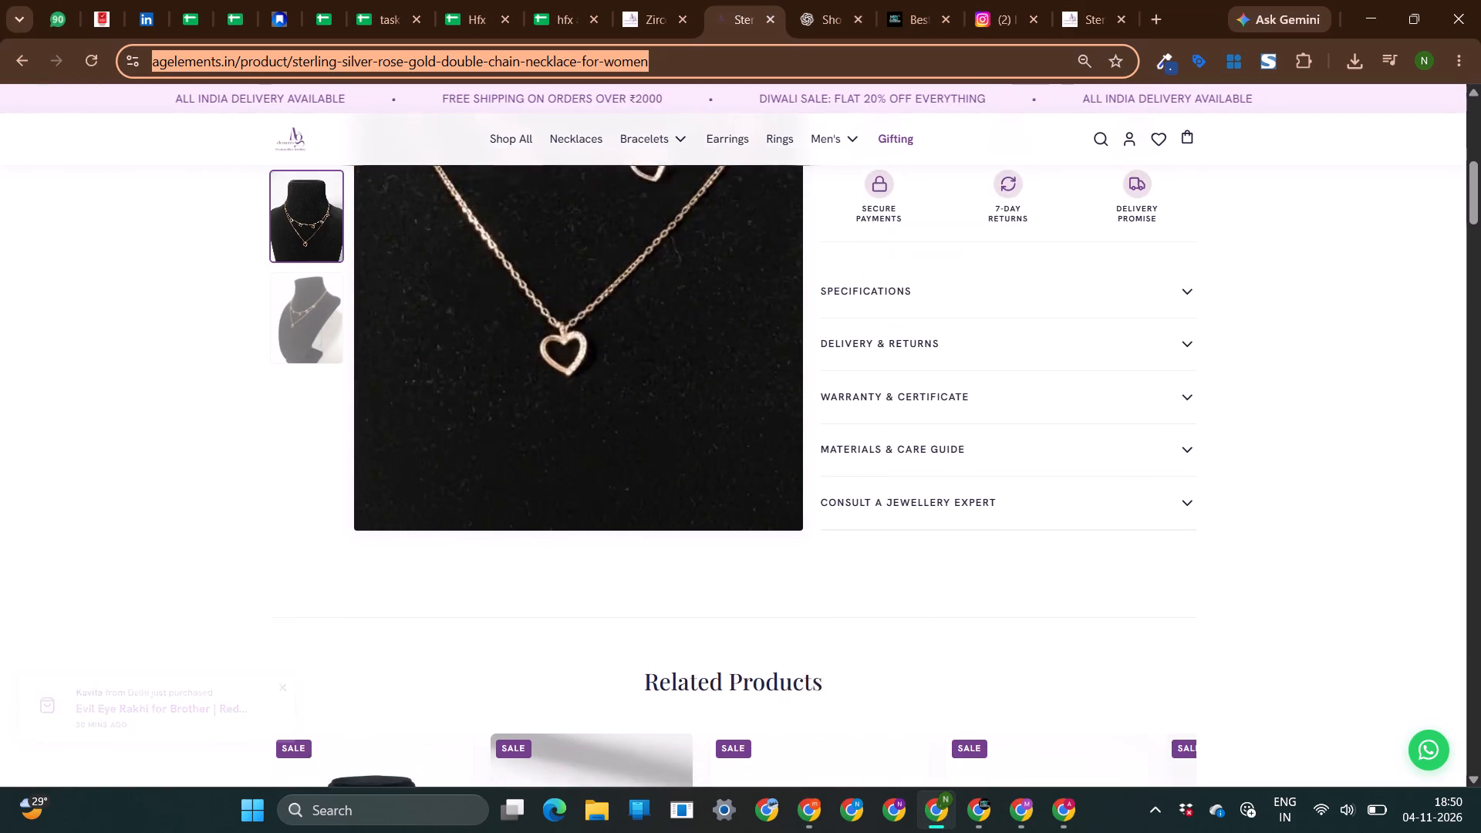
pyautogui.click(6, 62)
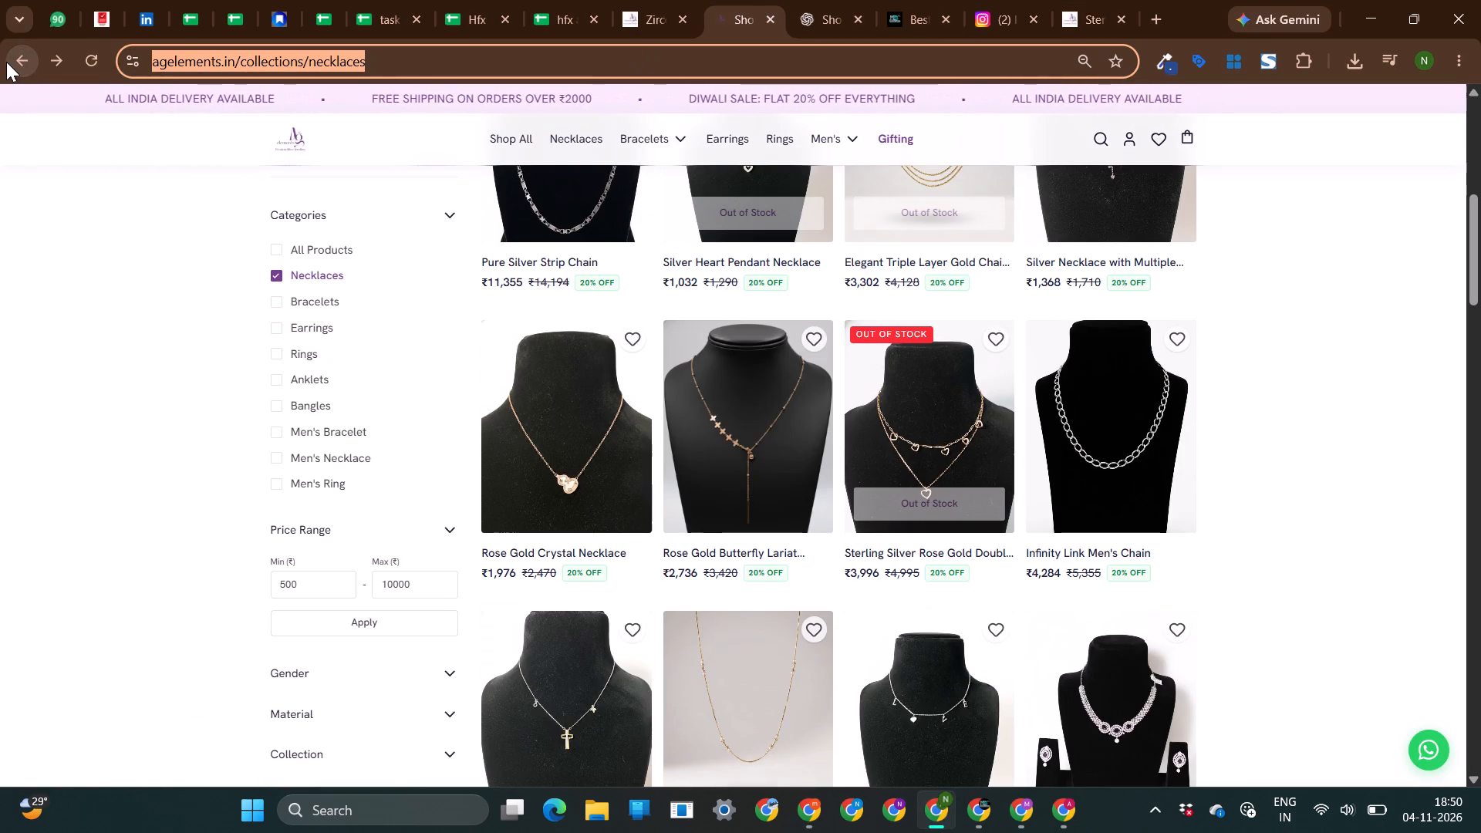
pyautogui.scroll(-4, 771, 341)
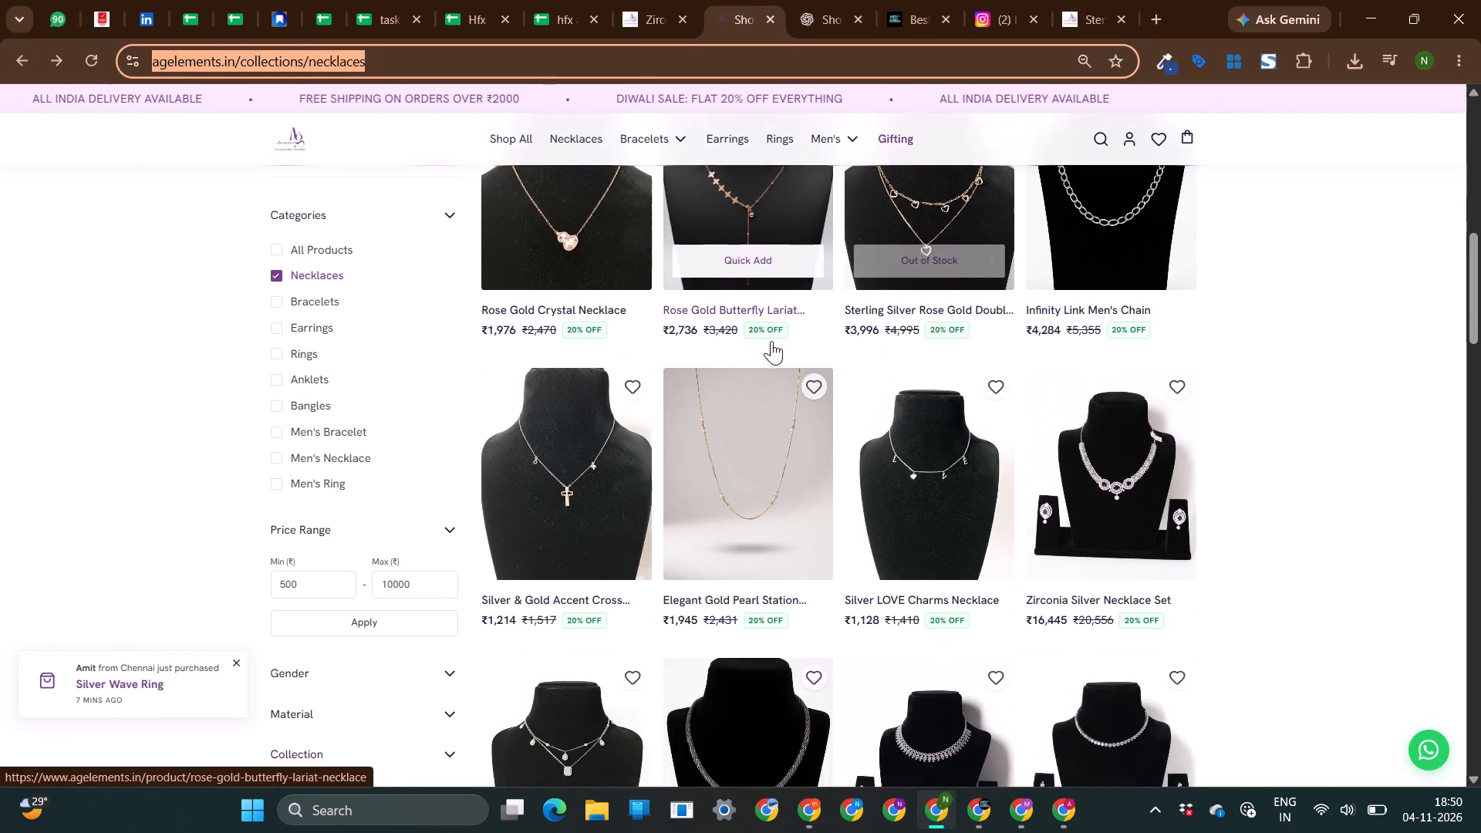
pyautogui.scroll(-1, 771, 341)
pyautogui.scroll(-3, 1314, 463)
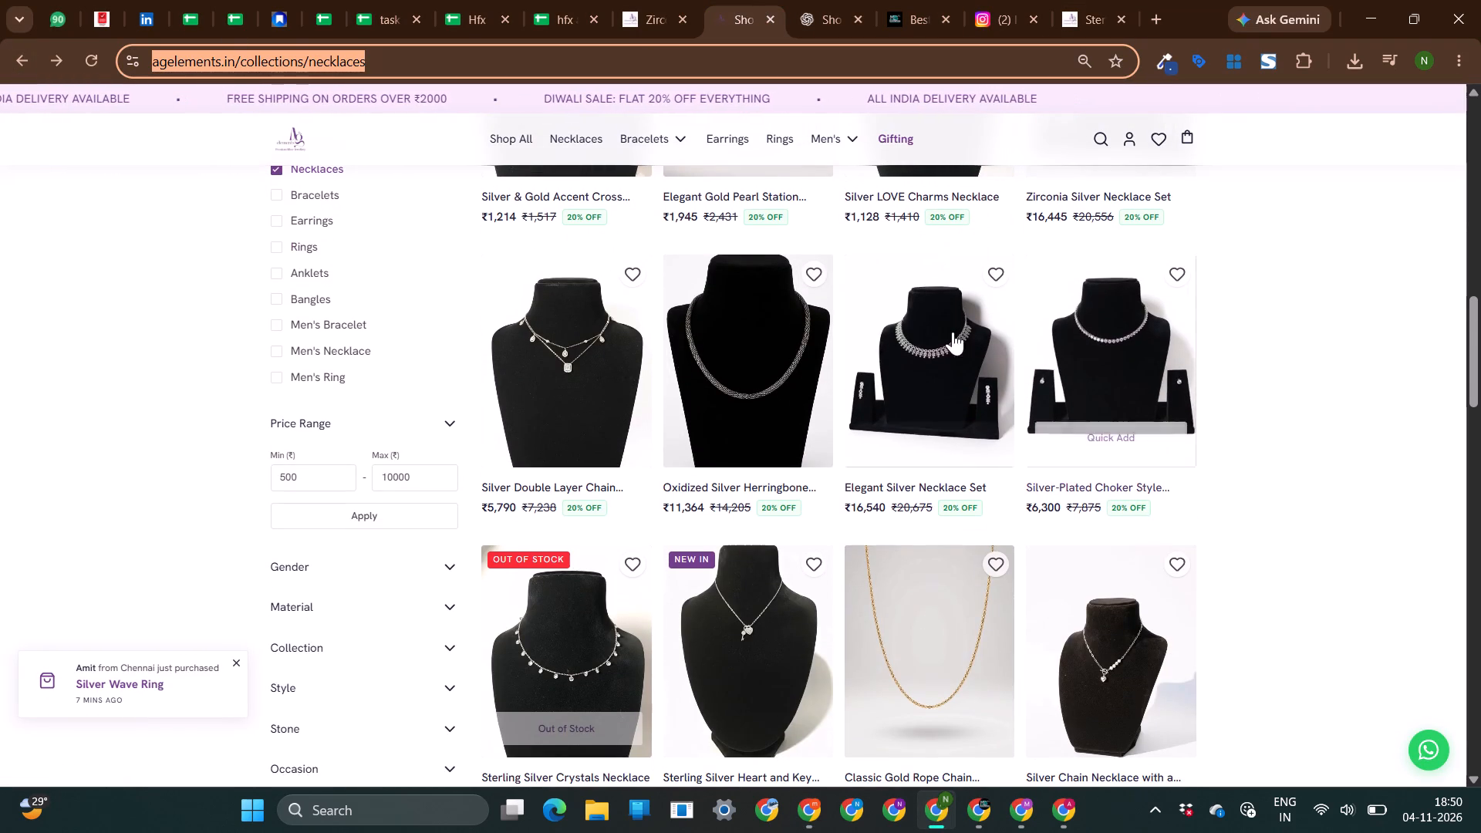
pyautogui.click(916, 336)
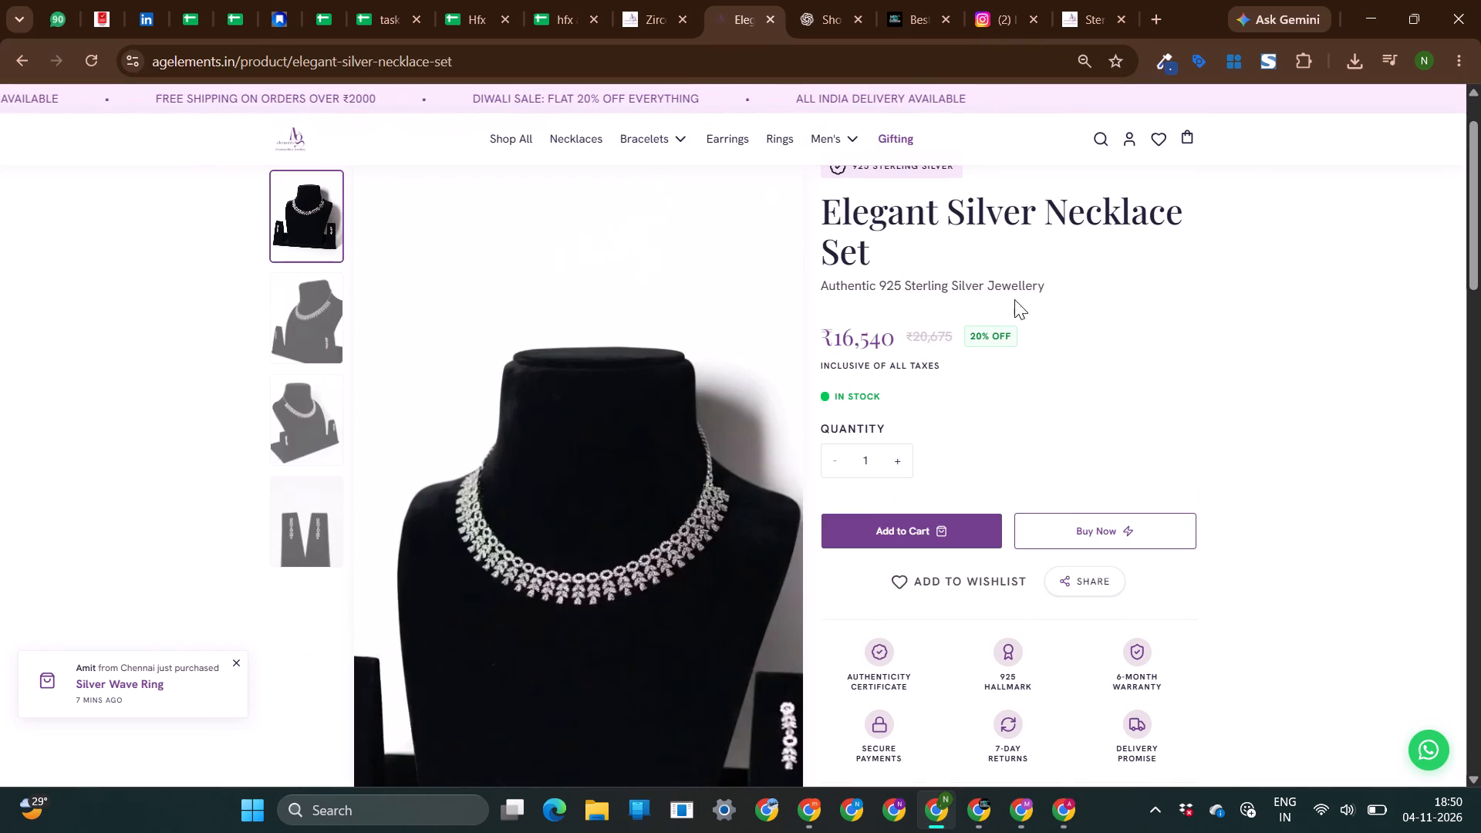
# Copy the Elegant Silver Necklace Set page's address and enter it as the next site link's URL in Ads Manager.
pyautogui.hscroll(1, 875, 245)
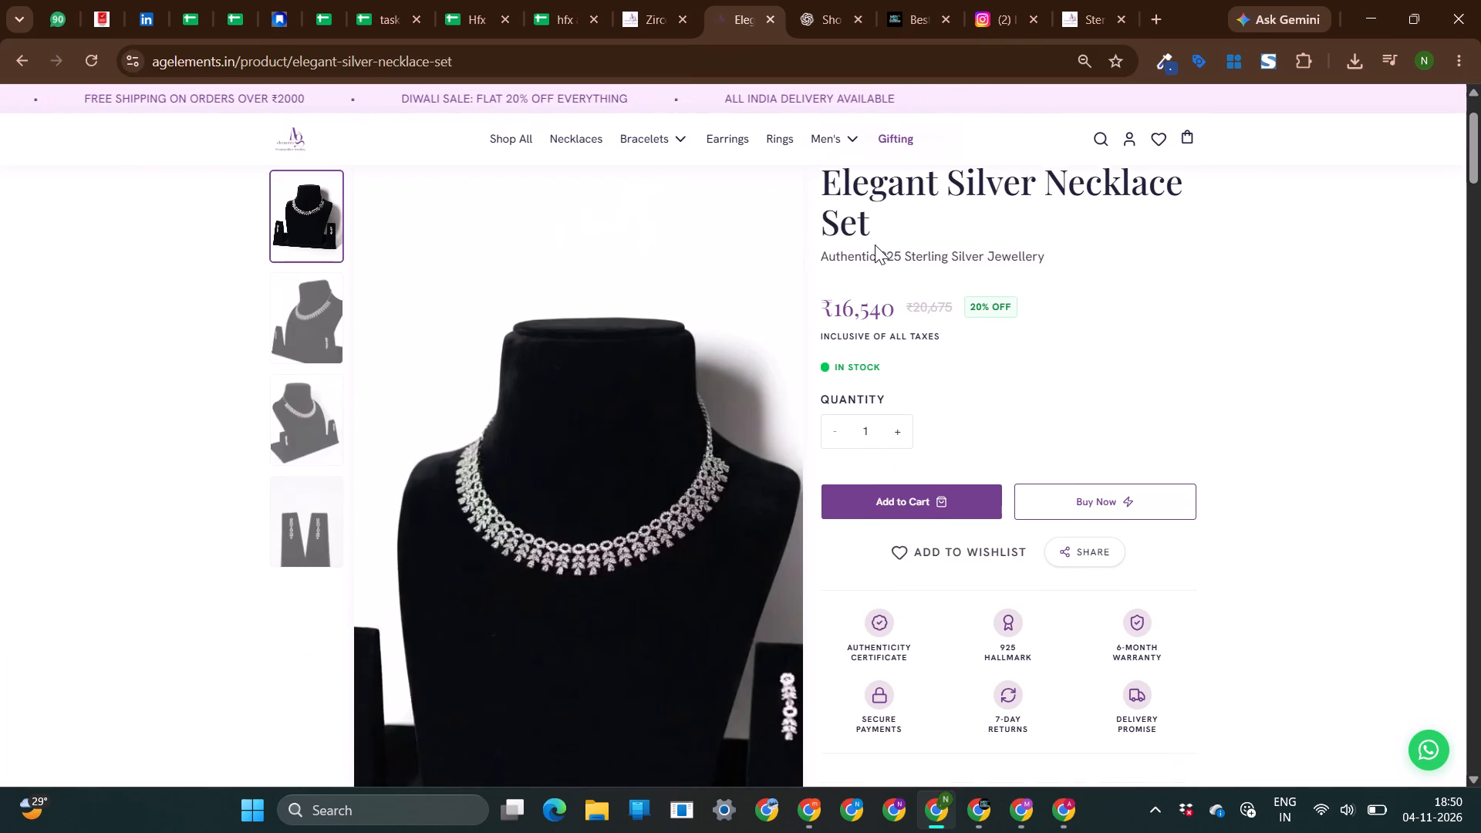
pyautogui.hscroll(1, 875, 245)
pyautogui.click(602, 63)
pyautogui.hotkey('ctrl', 'c')
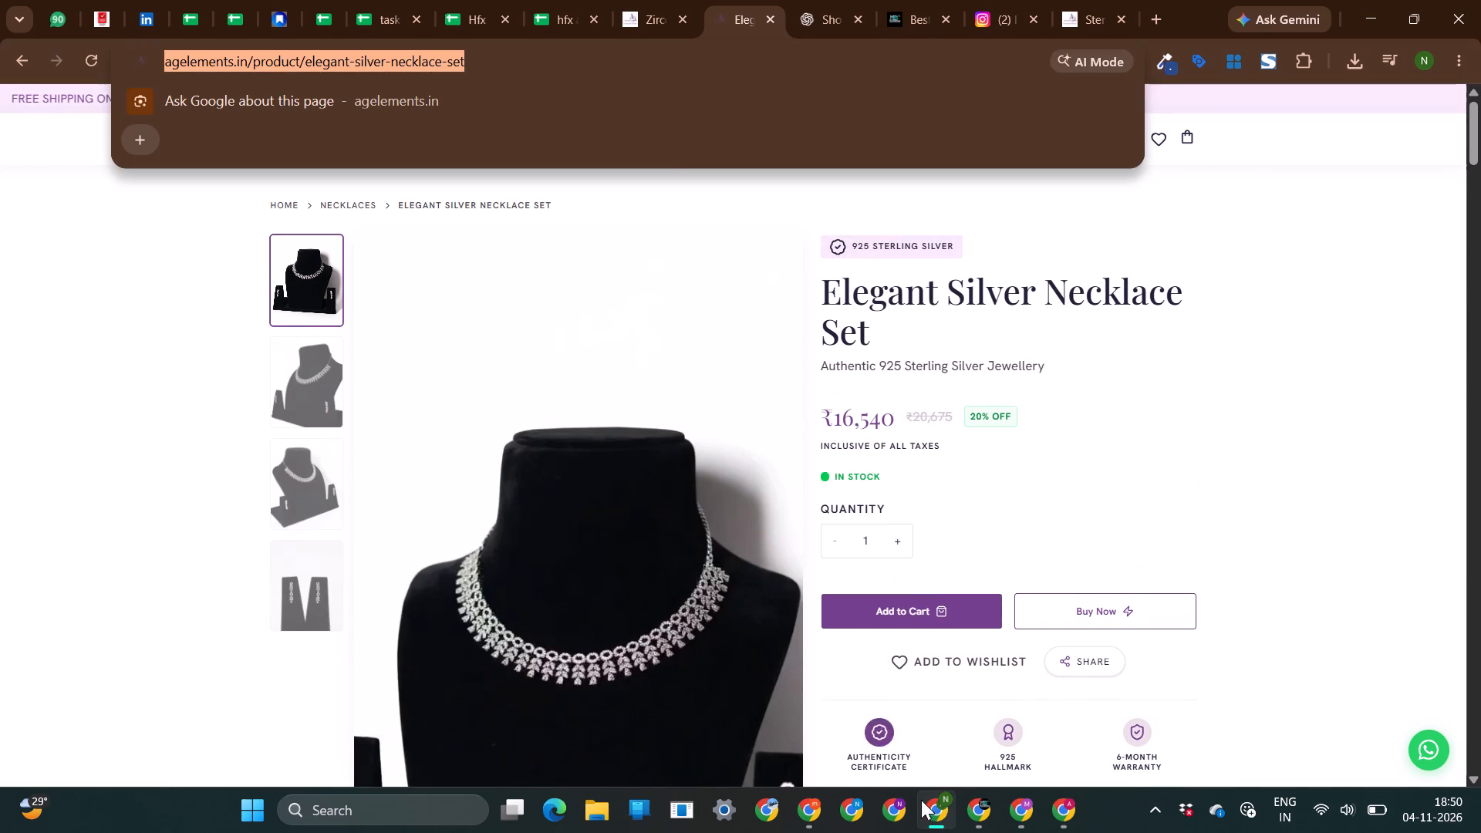
pyautogui.click(798, 813)
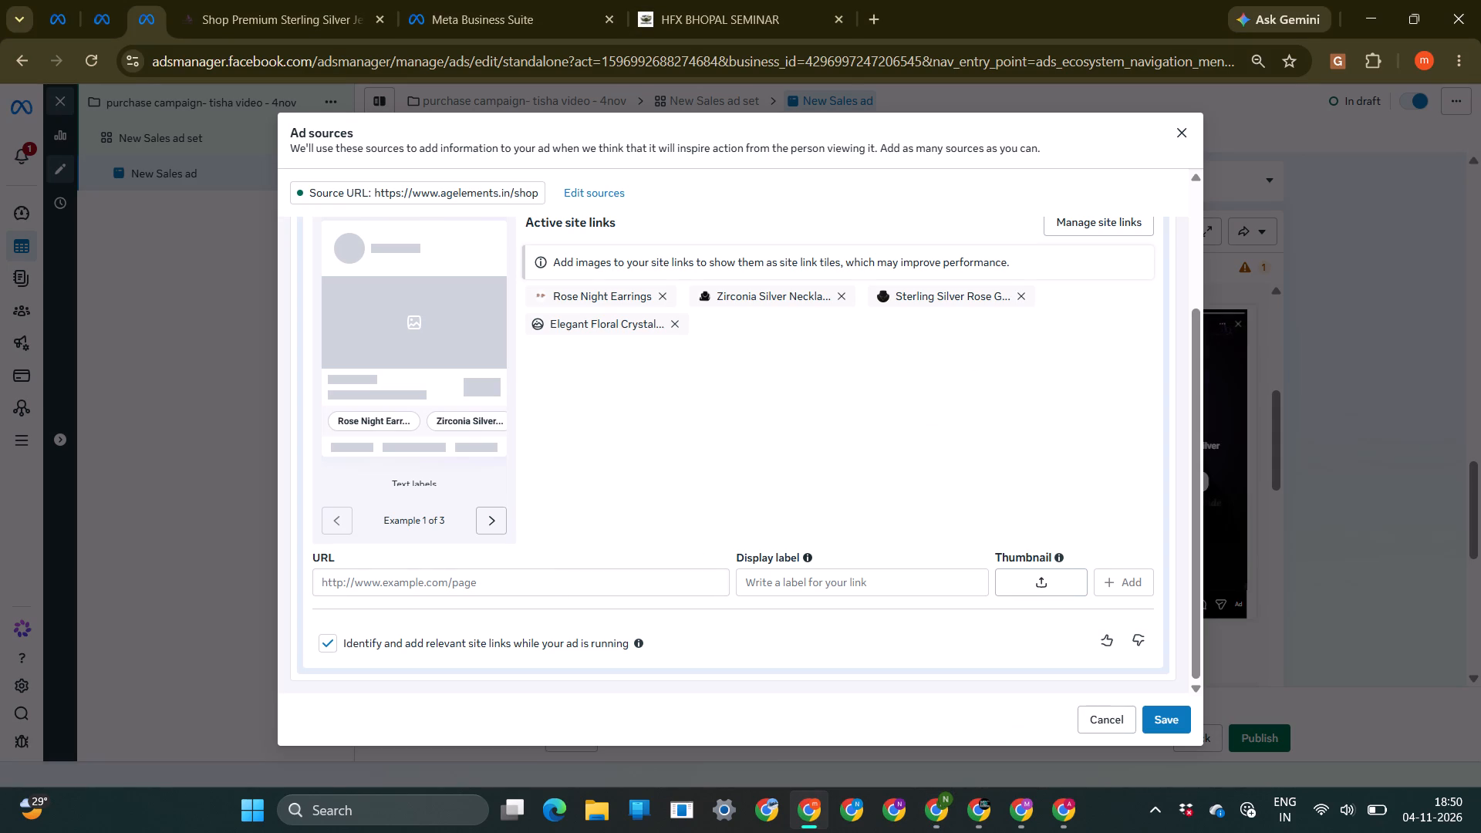
pyautogui.click(535, 582)
pyautogui.hotkey('ctrl', 'v')
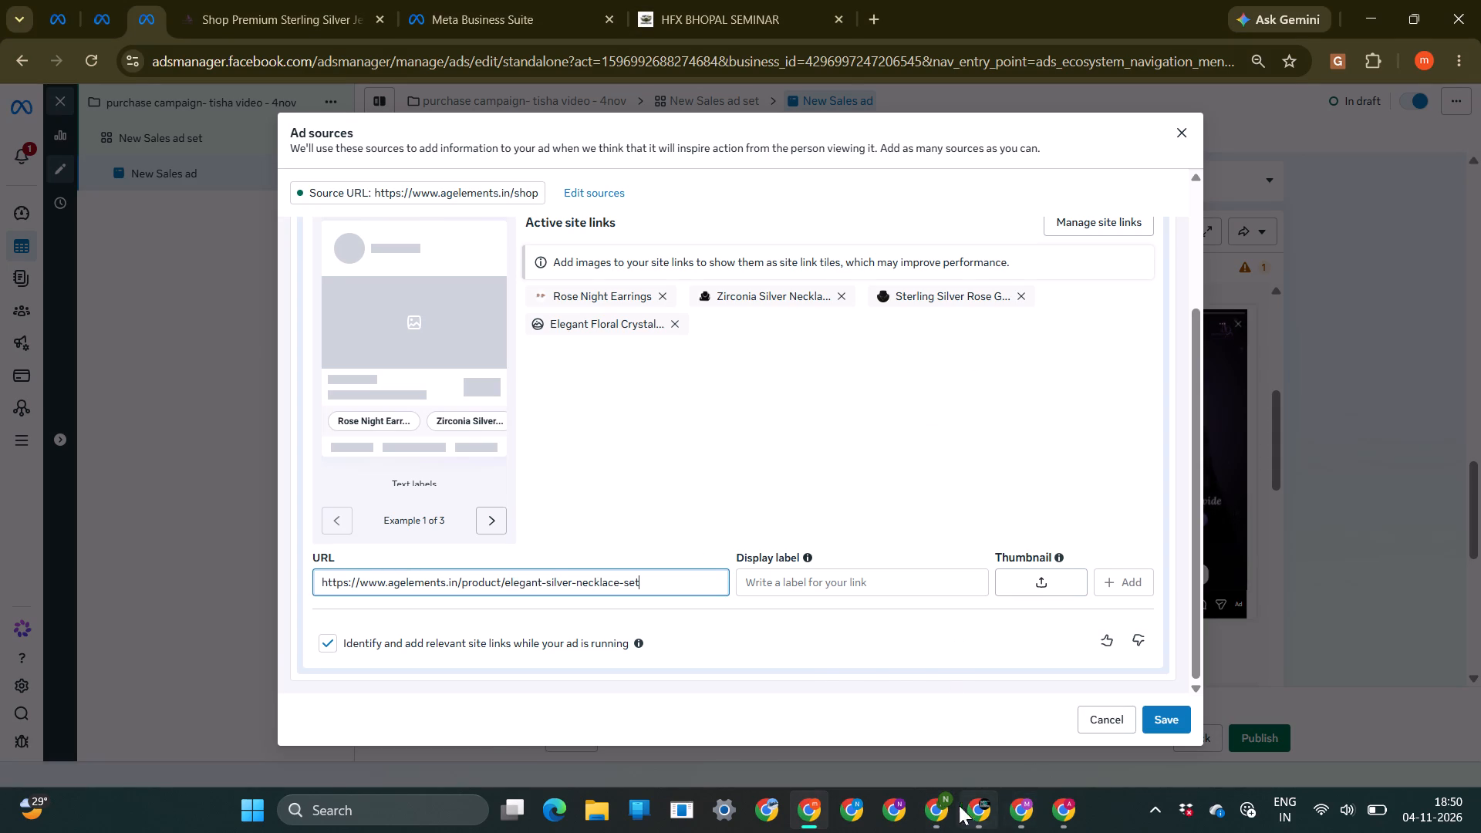
# Copy the title Elegant Silver Necklace Set from the product page and enter it as the site link's display label.
pyautogui.click(937, 804)
pyautogui.moveTo(891, 342); pyautogui.dragTo(828, 302)
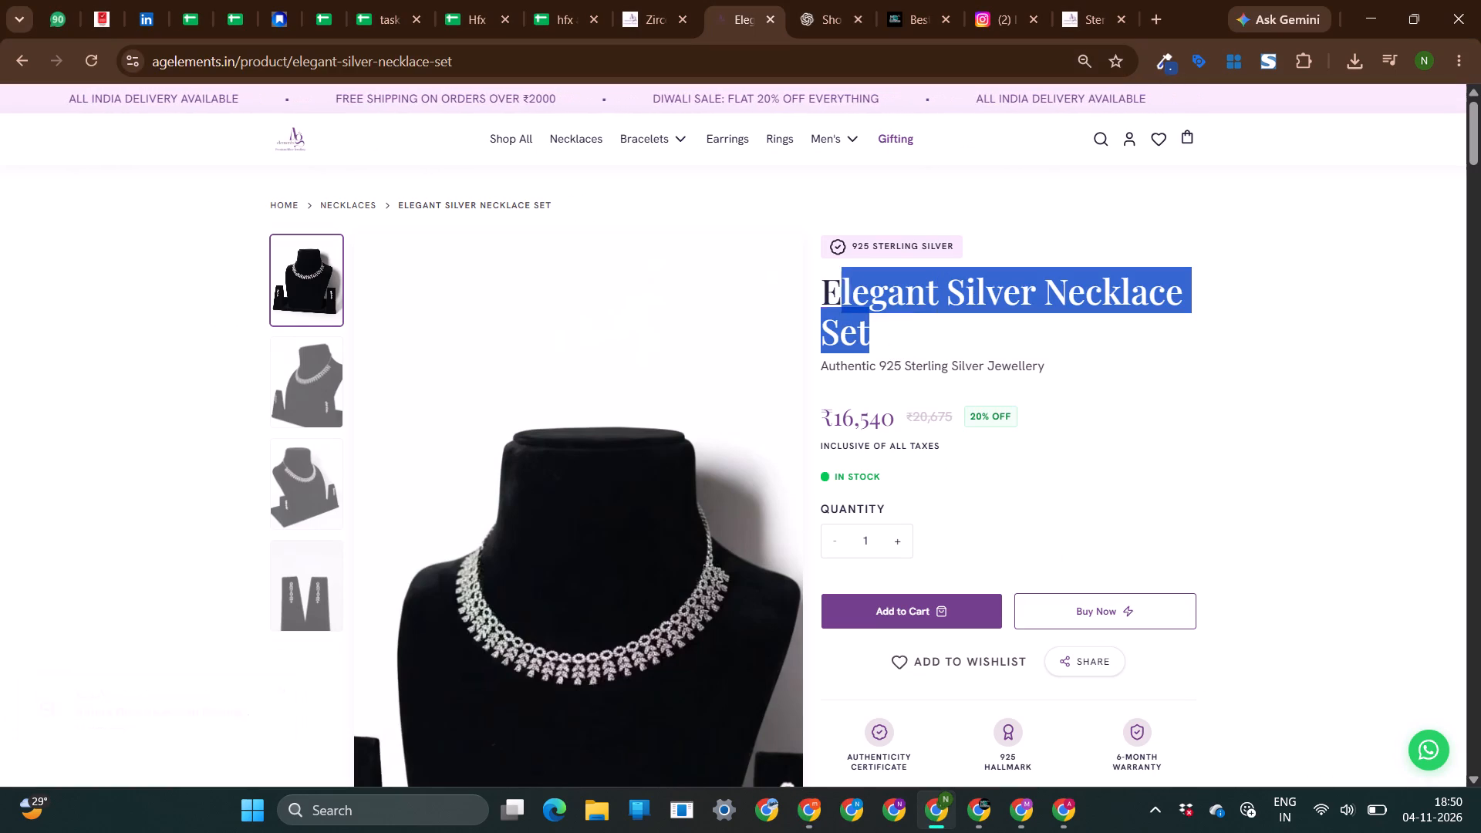
pyautogui.moveTo(828, 302); pyautogui.dragTo(824, 296)
pyautogui.hotkey('ctrl', 'c')
pyautogui.click(806, 800)
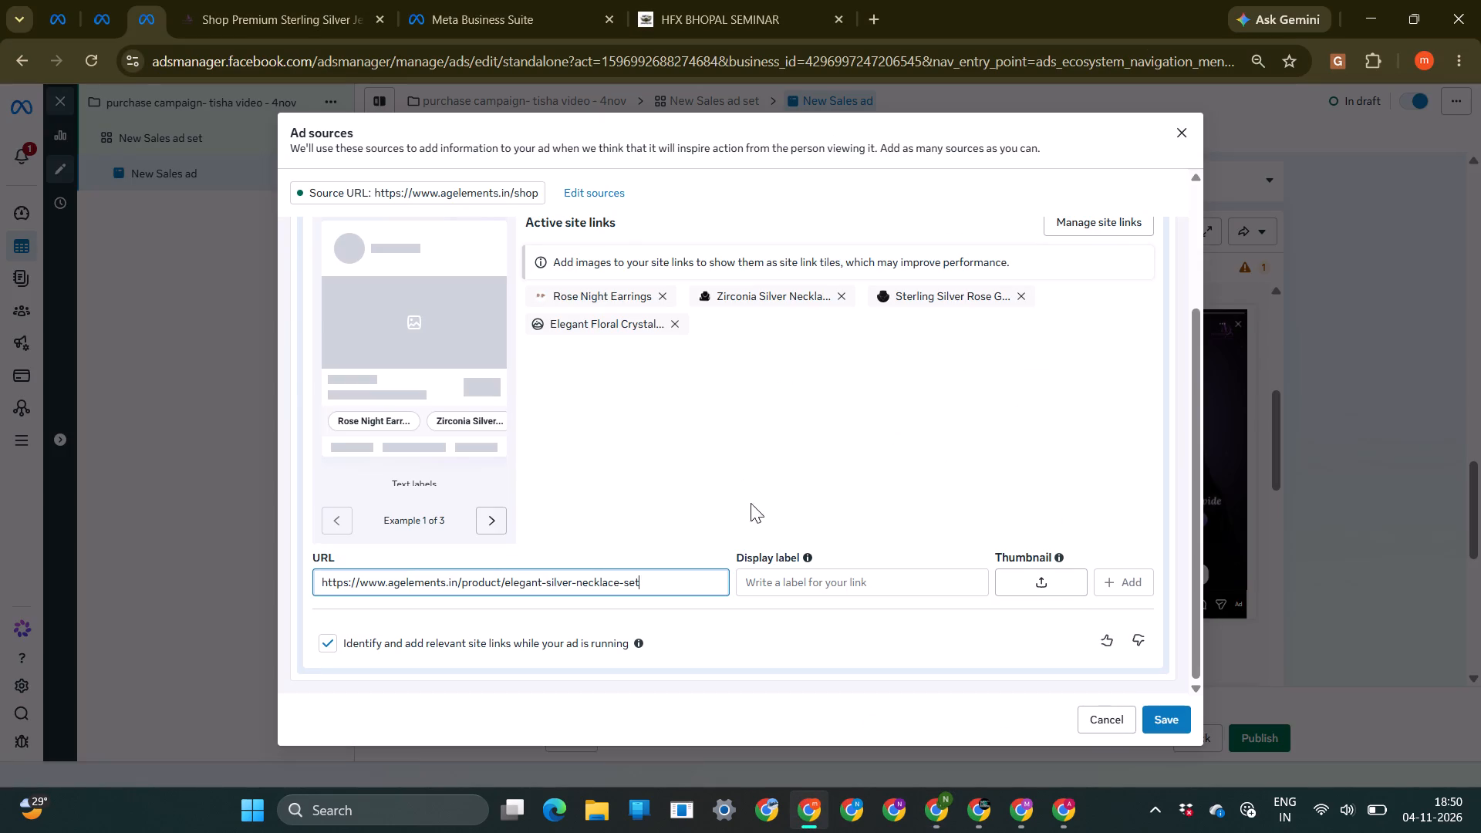
pyautogui.click(777, 578)
pyautogui.hotkey('ctrl', 'v')
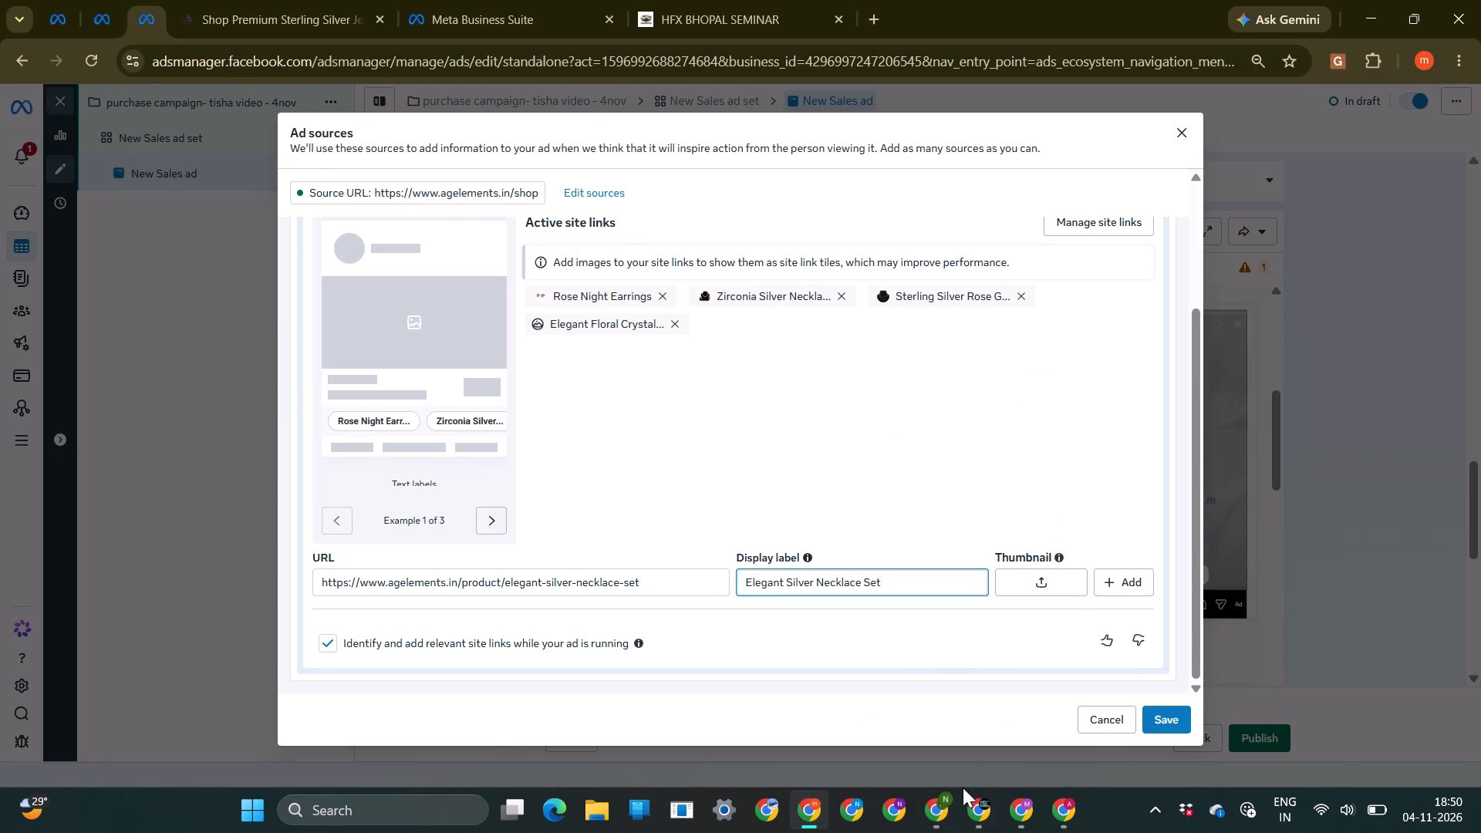
# Return to the AG Elements store and copy the Elegant Silver Necklace Set product page's address.
pyautogui.click(942, 806)
pyautogui.scroll(-2, 1021, 493)
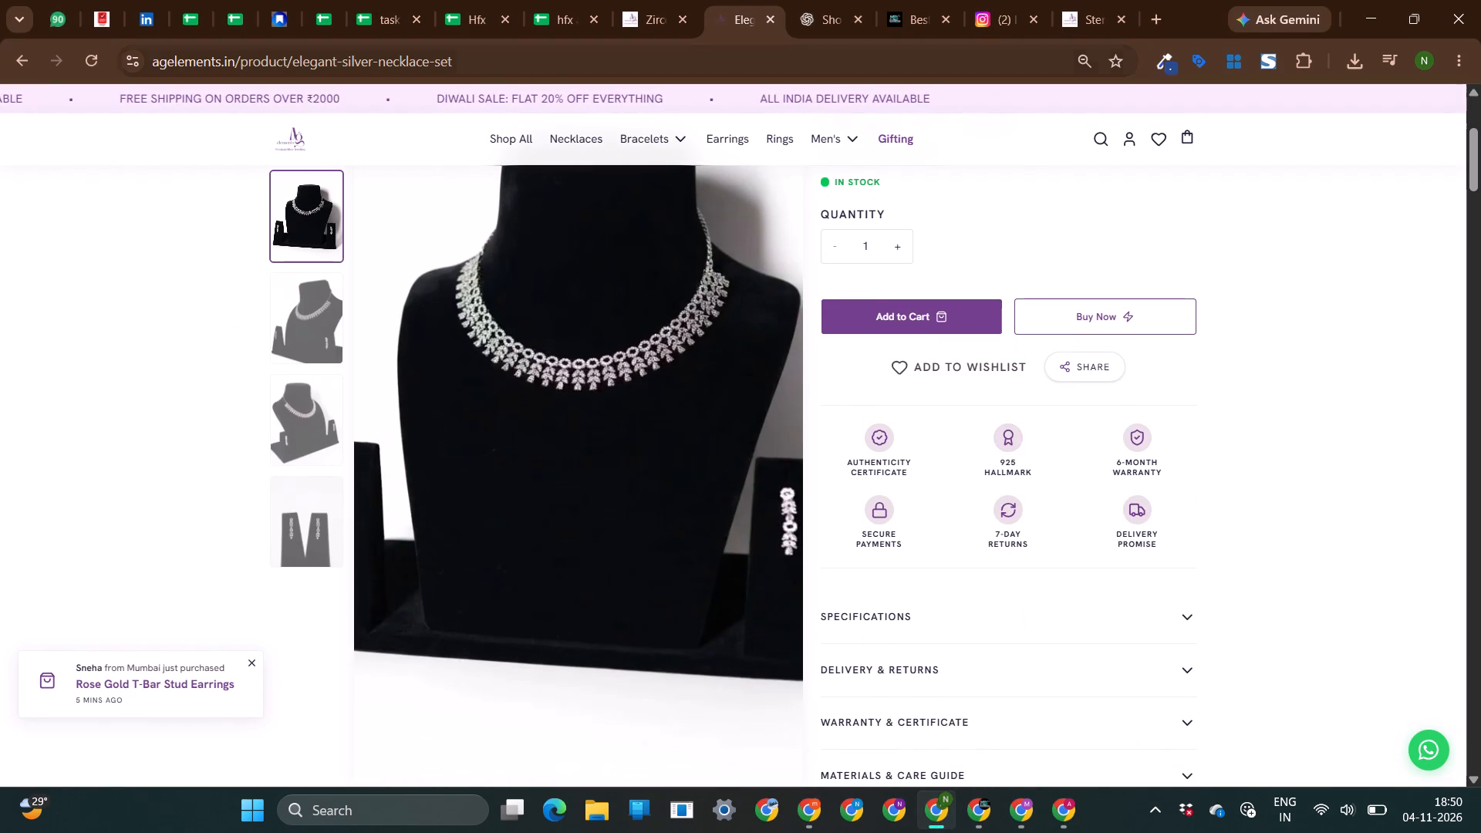
pyautogui.click(308, 56)
pyautogui.hotkey('ctrl', 'c')
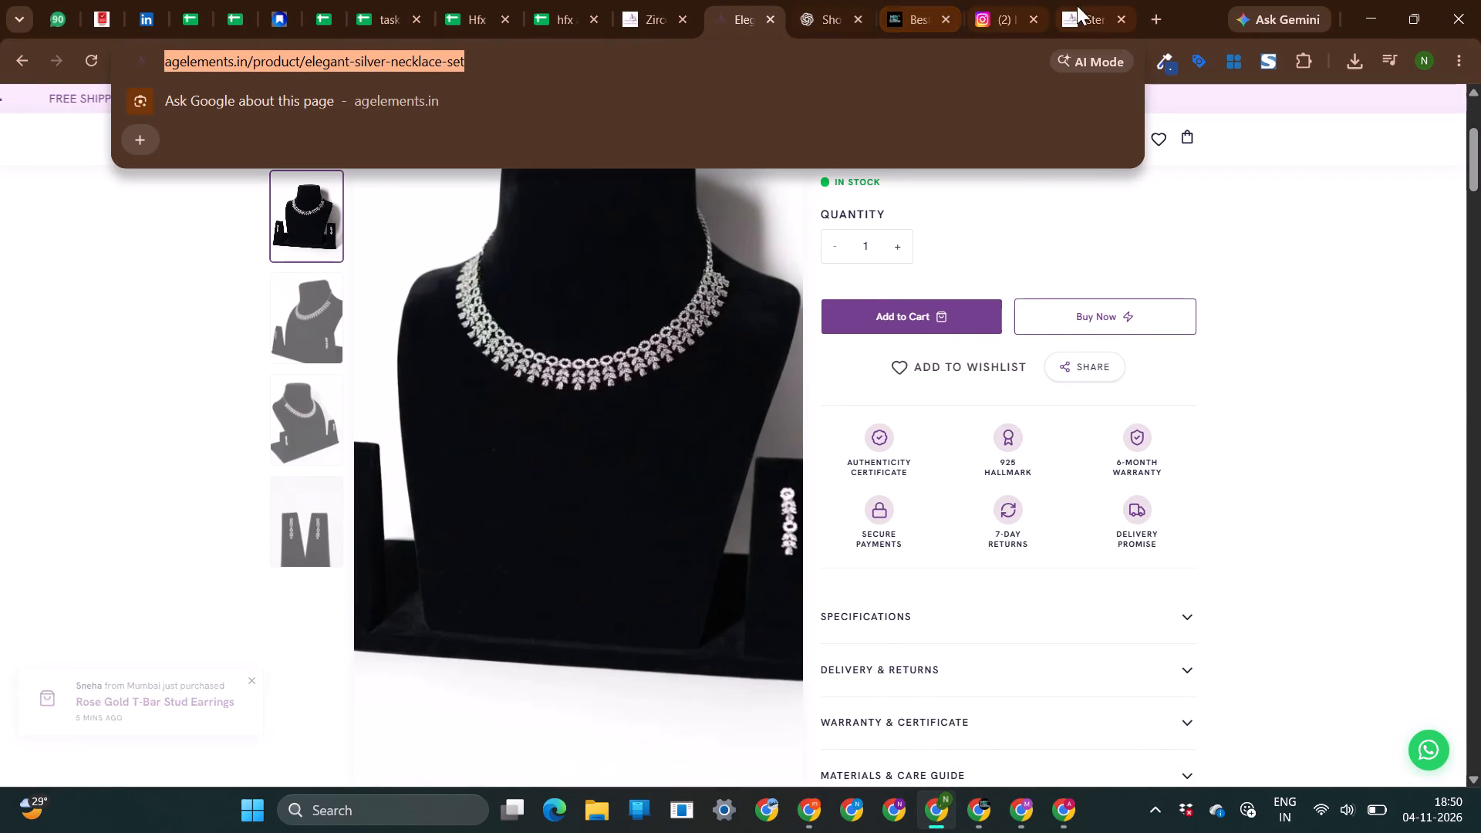
# In the cms.agelements.in product page, replace the address after cms. with the copied one and load cms.agelements.in/product/elegant-silver-necklace-set.
pyautogui.click(1089, 2)
pyautogui.click(892, 59)
pyautogui.click(215, 41)
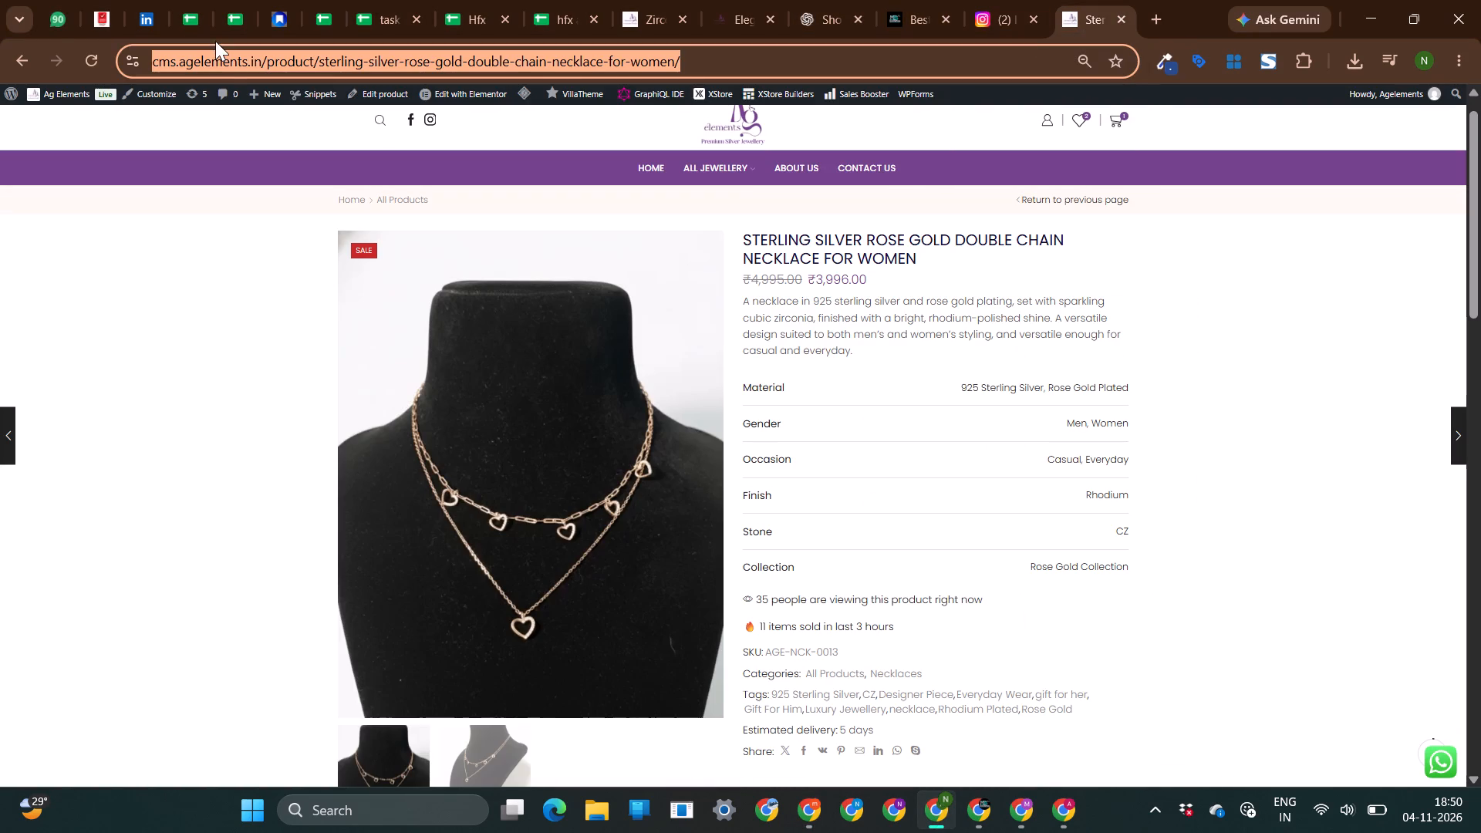
pyautogui.click(186, 61)
pyautogui.moveTo(225, 62); pyautogui.dragTo(471, 39)
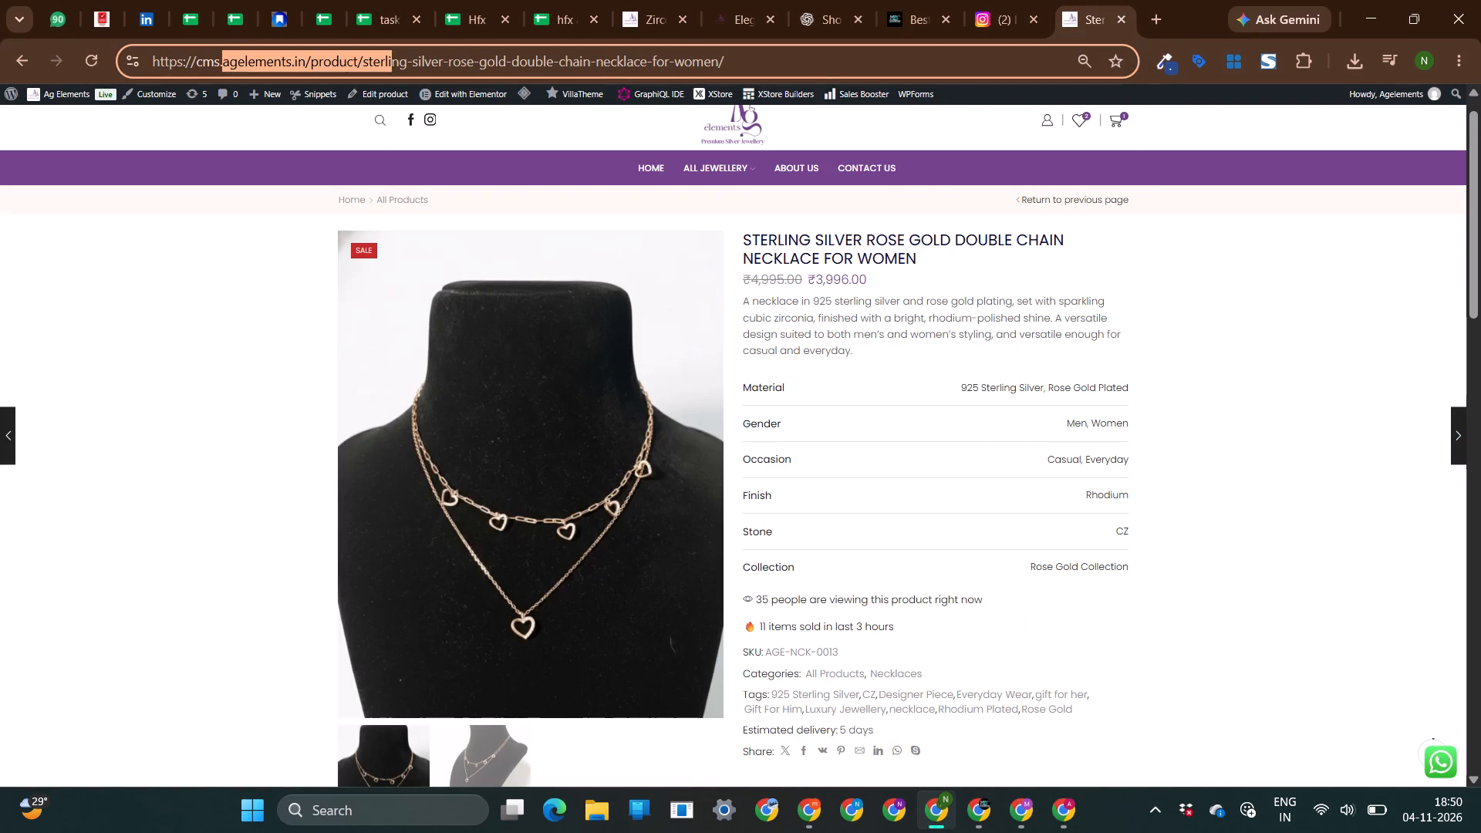
pyautogui.moveTo(471, 39); pyautogui.dragTo(857, 56)
pyautogui.hotkey('ctrl', 'v')
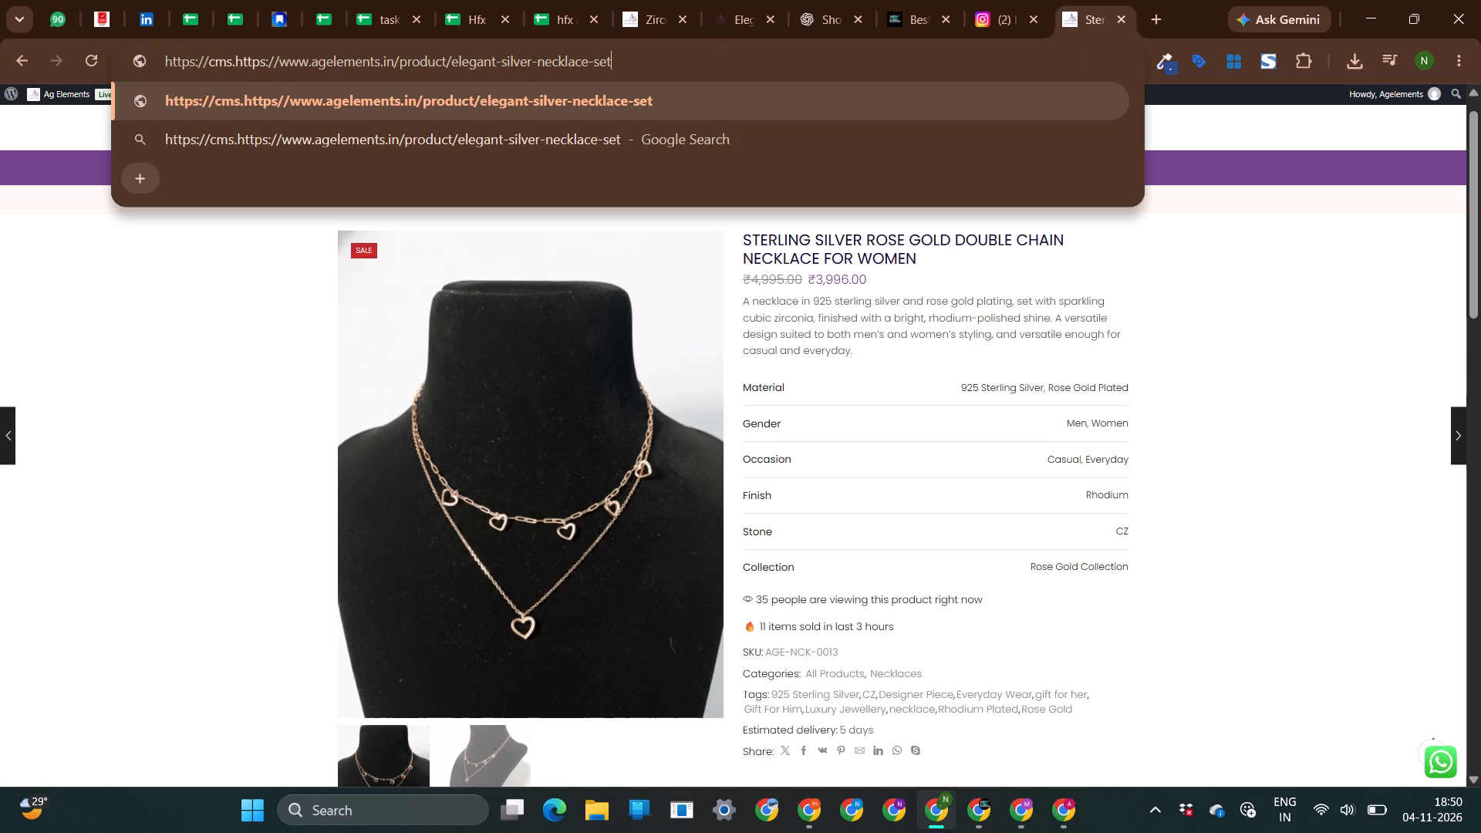
pyautogui.click(313, 62)
pyautogui.press('BackSpace')
pyautogui.press('BackSpace')
pyautogui.press('BackSpace')
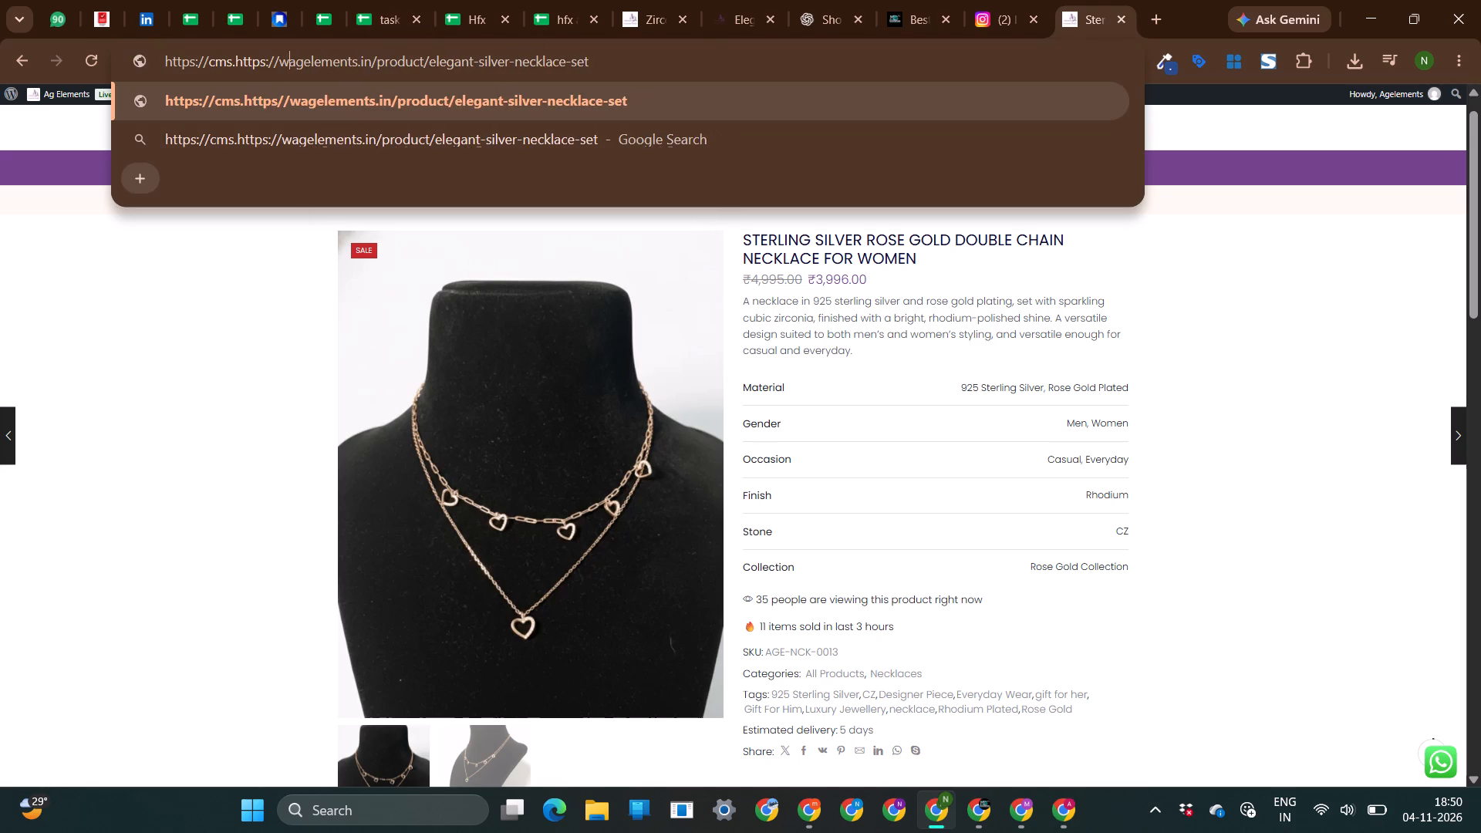
pyautogui.press('BackSpace')
pyautogui.press('BackSpace')
pyautogui.press('BackSpace')
pyautogui.press('BackSpace')
pyautogui.press('BackSpace')
pyautogui.press('BackSpace')
pyautogui.press('BackSpace')
pyautogui.press('BackSpace')
pyautogui.press('BackSpace')
pyautogui.press('Return')
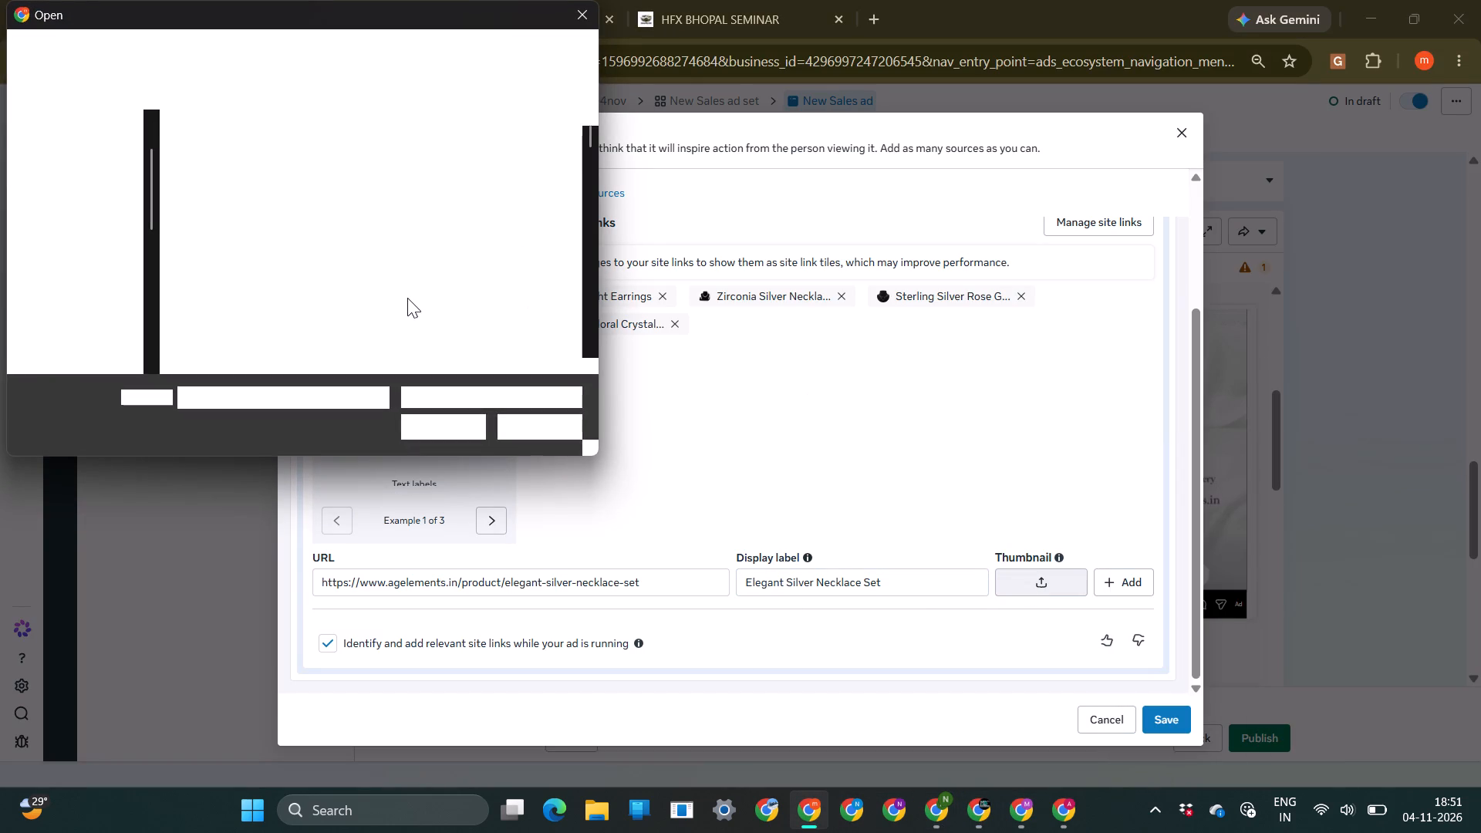
pyautogui.click(84, 353)
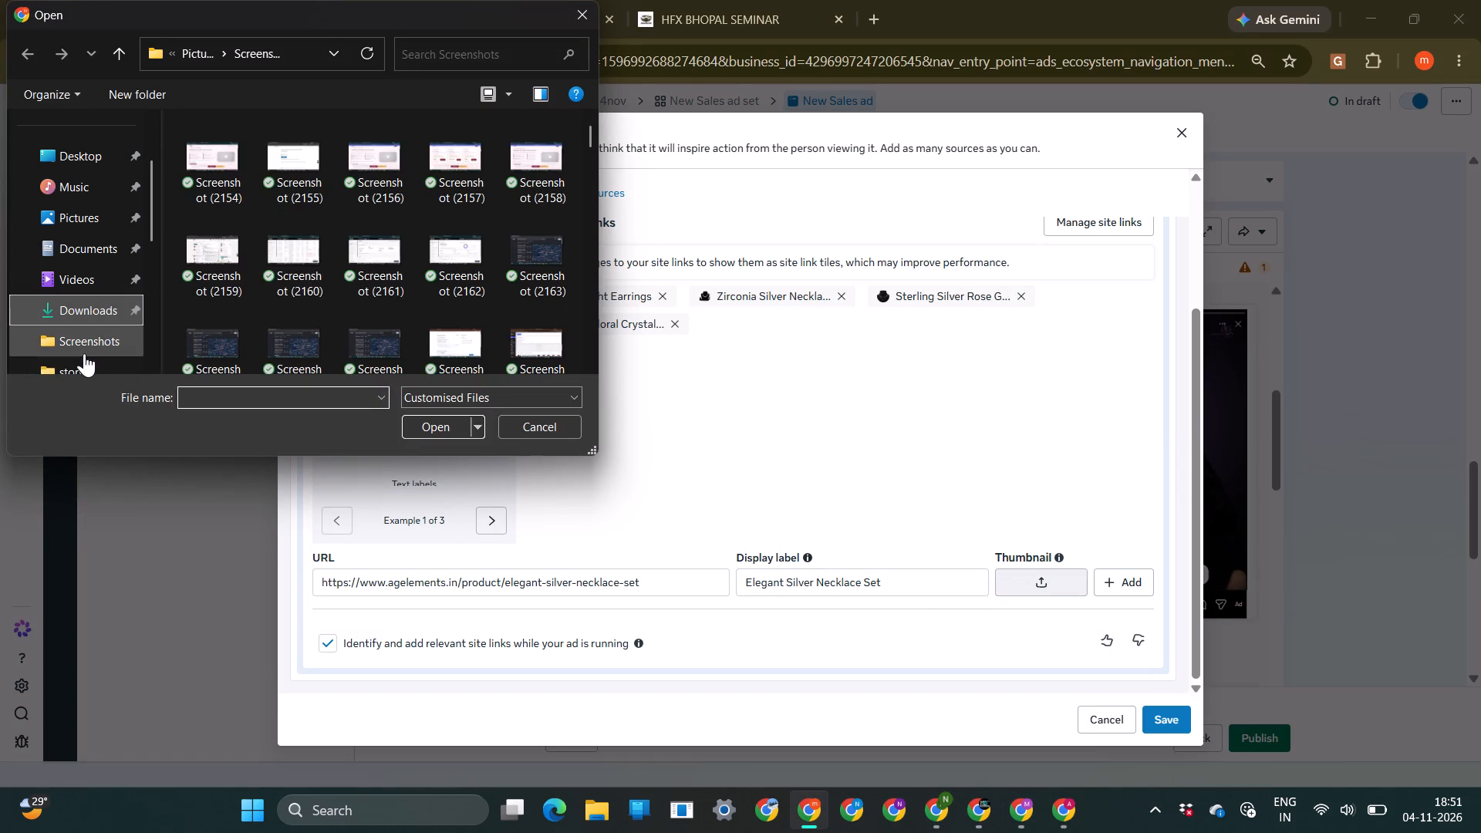
pyautogui.click(108, 339)
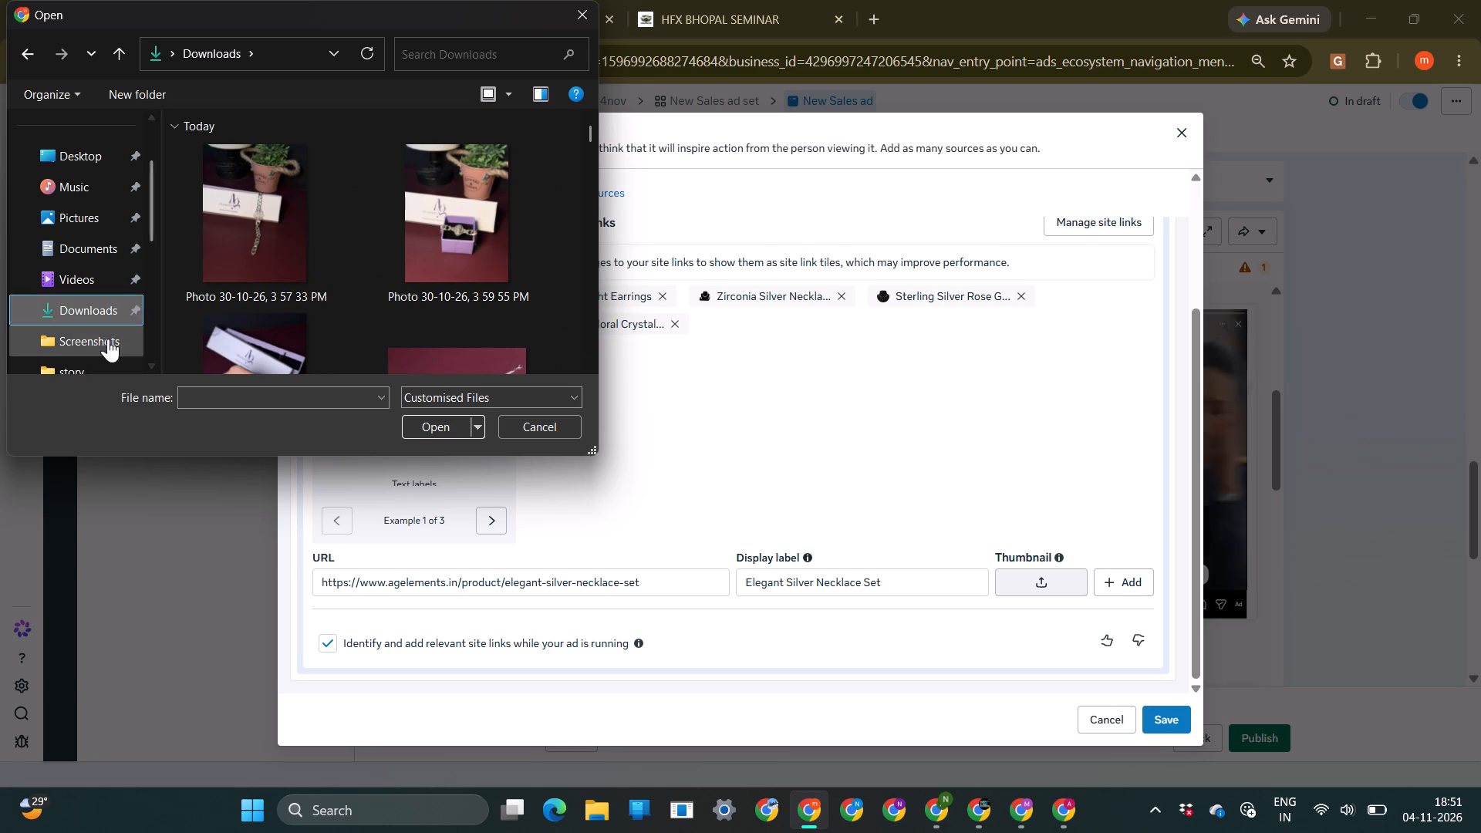
pyautogui.moveTo(589, 140); pyautogui.dragTo(585, 362)
pyautogui.scroll(-3, 501, 324)
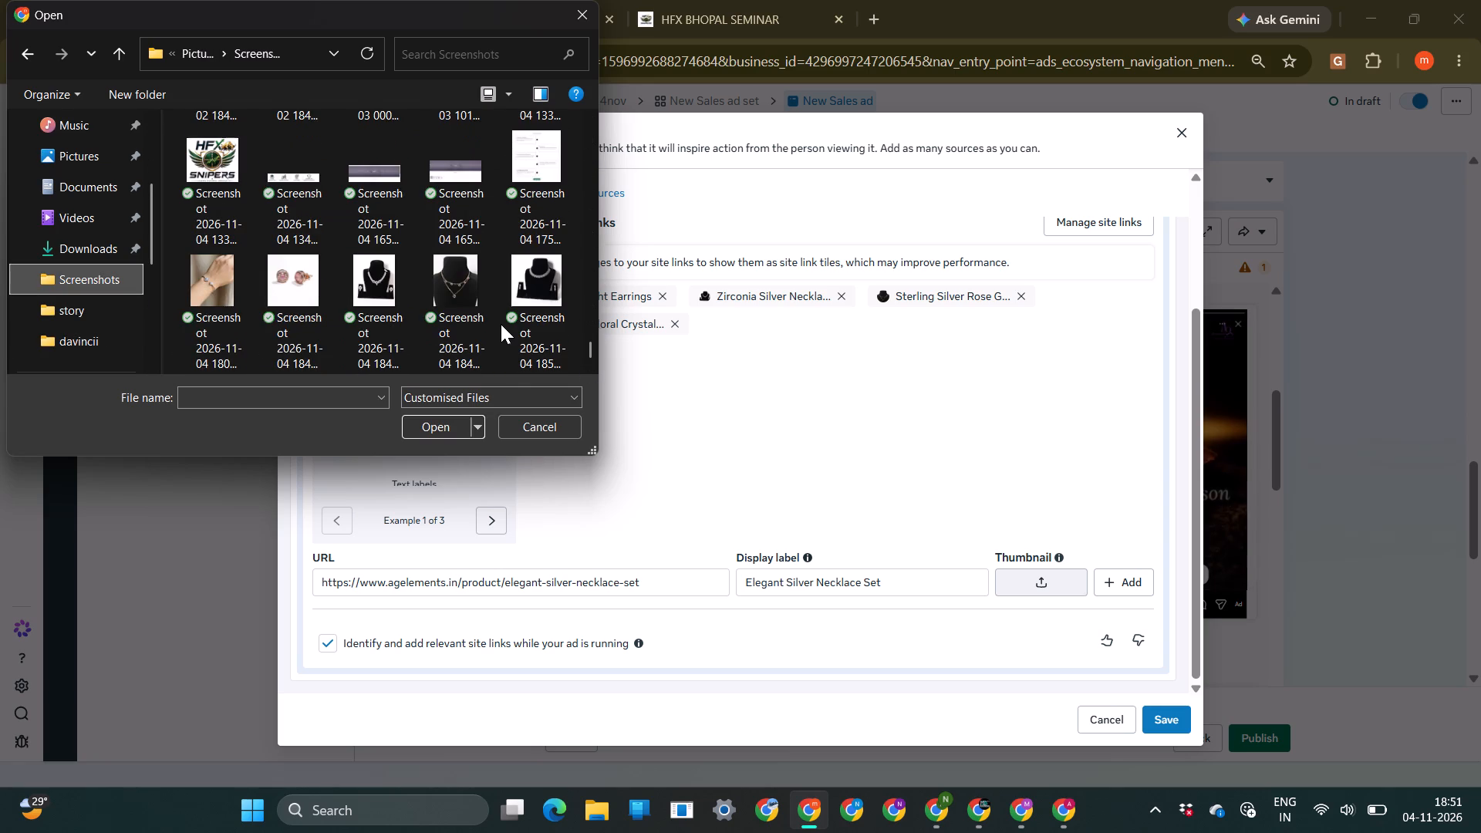
pyautogui.click(548, 286)
pyautogui.click(416, 430)
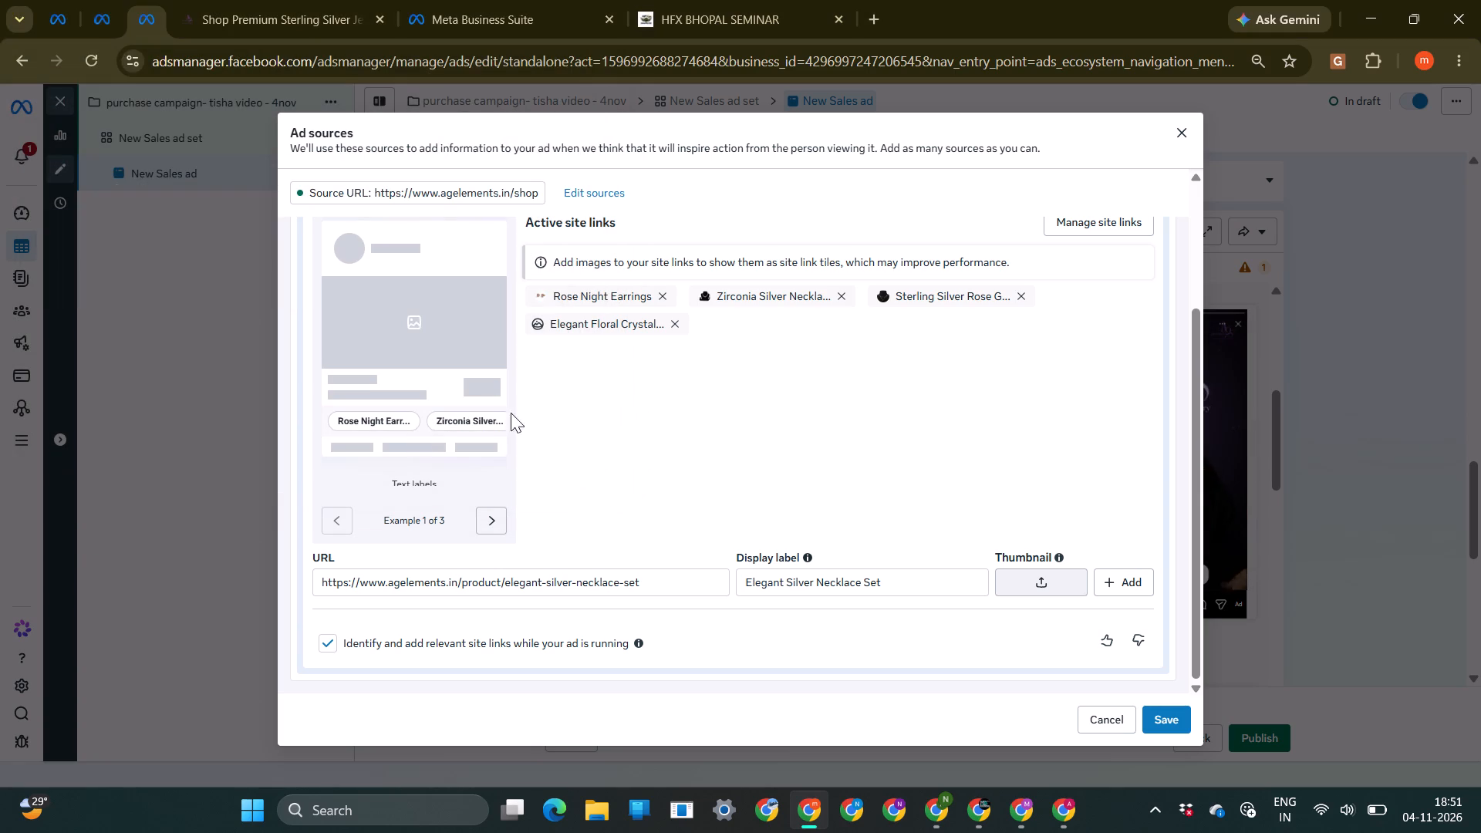
pyautogui.scroll(-2, 830, 443)
pyautogui.scroll(-2, 971, 435)
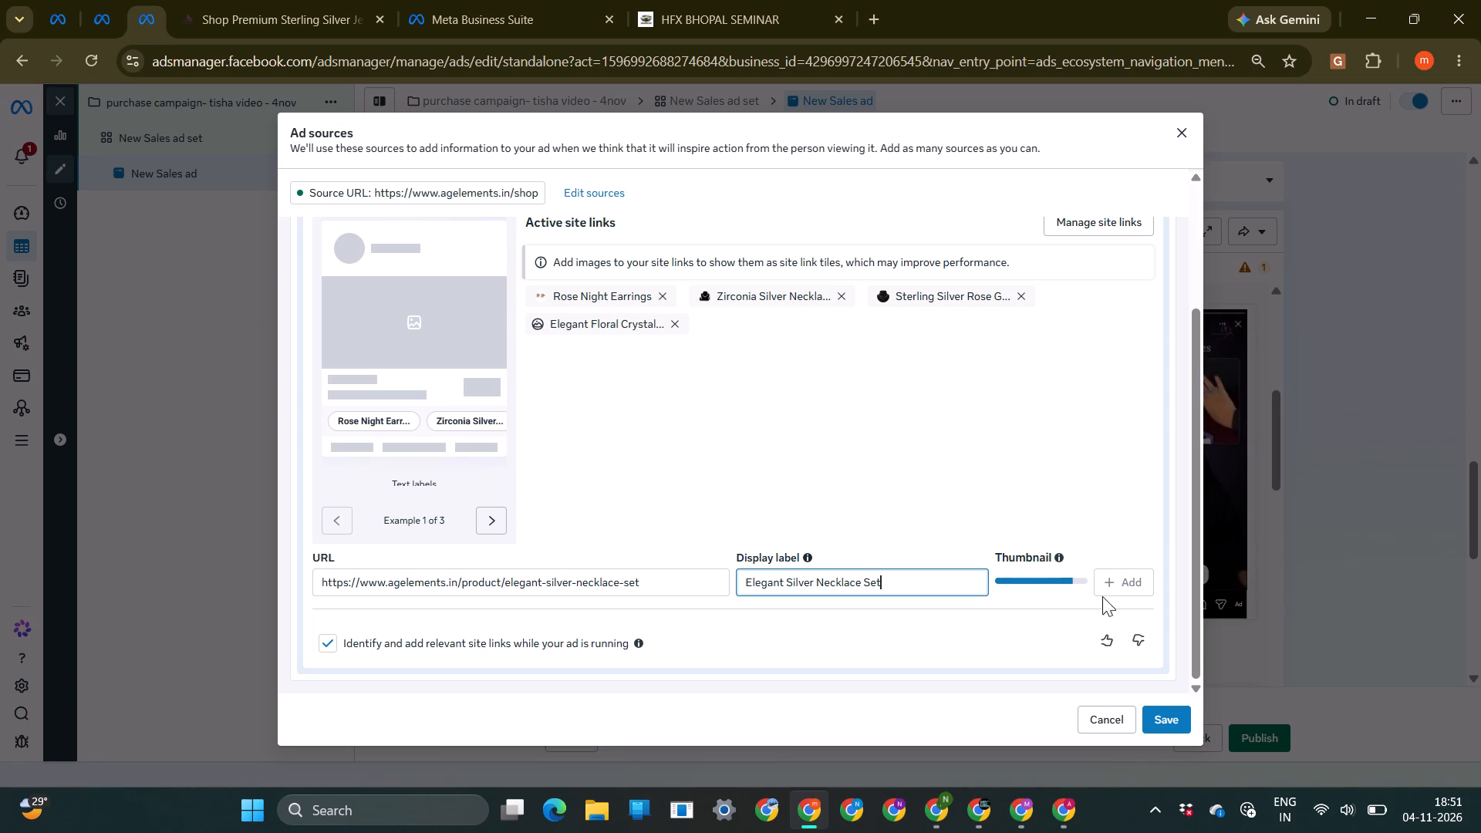
pyautogui.scroll(-2, 967, 470)
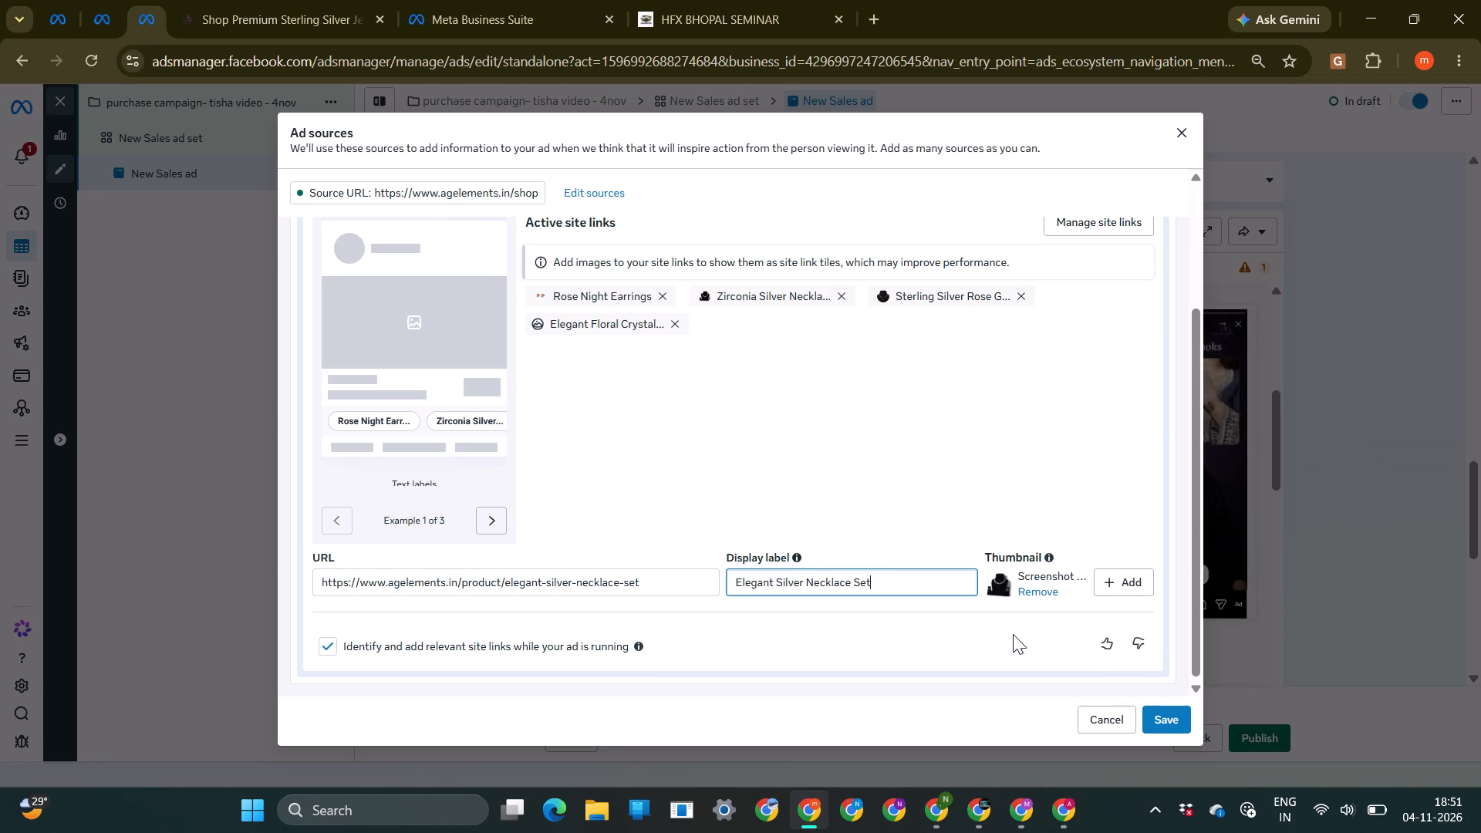
pyautogui.scroll(-2, 1024, 472)
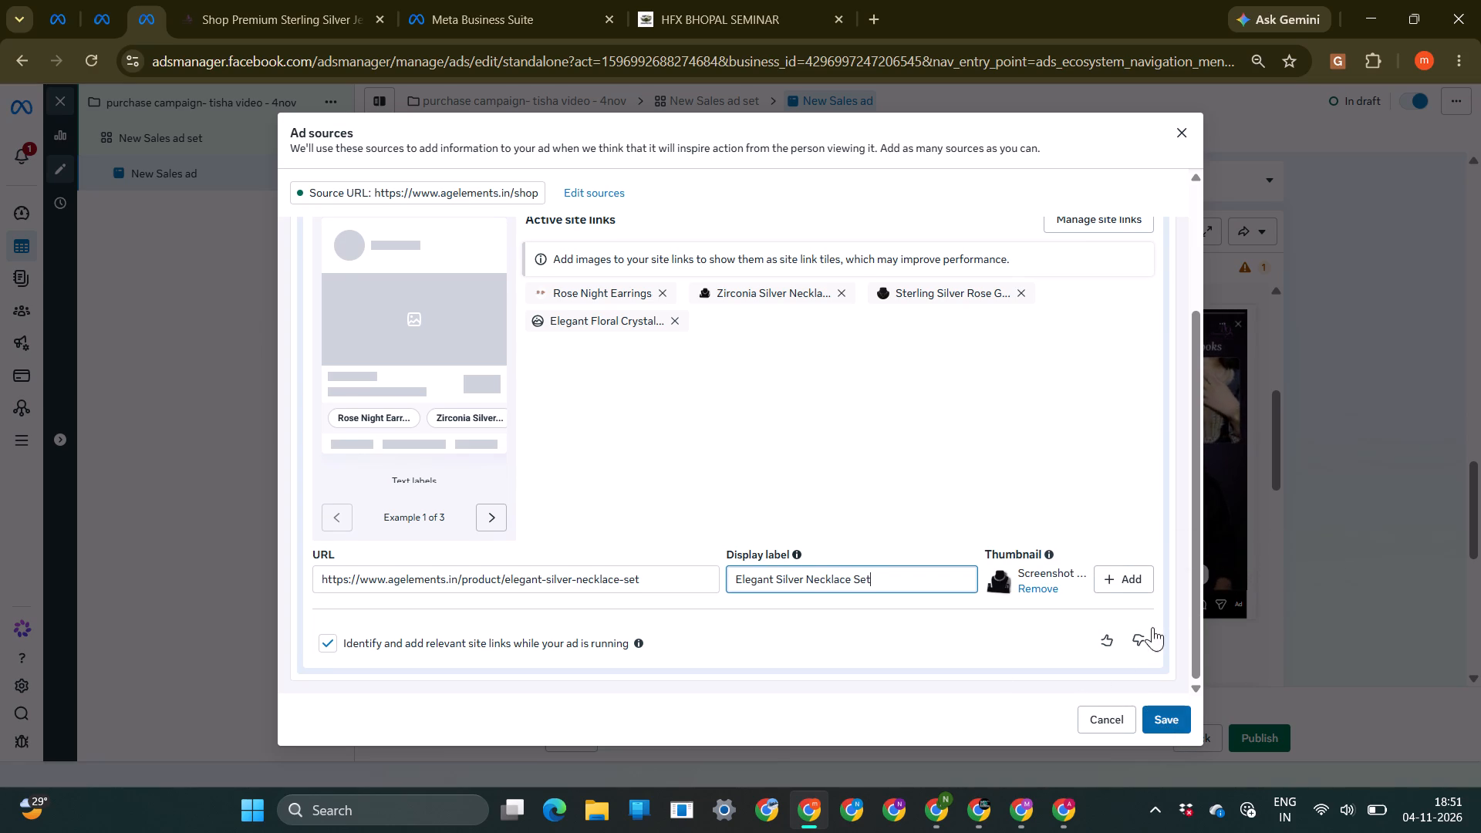
pyautogui.click(1121, 582)
pyautogui.scroll(-1, 916, 491)
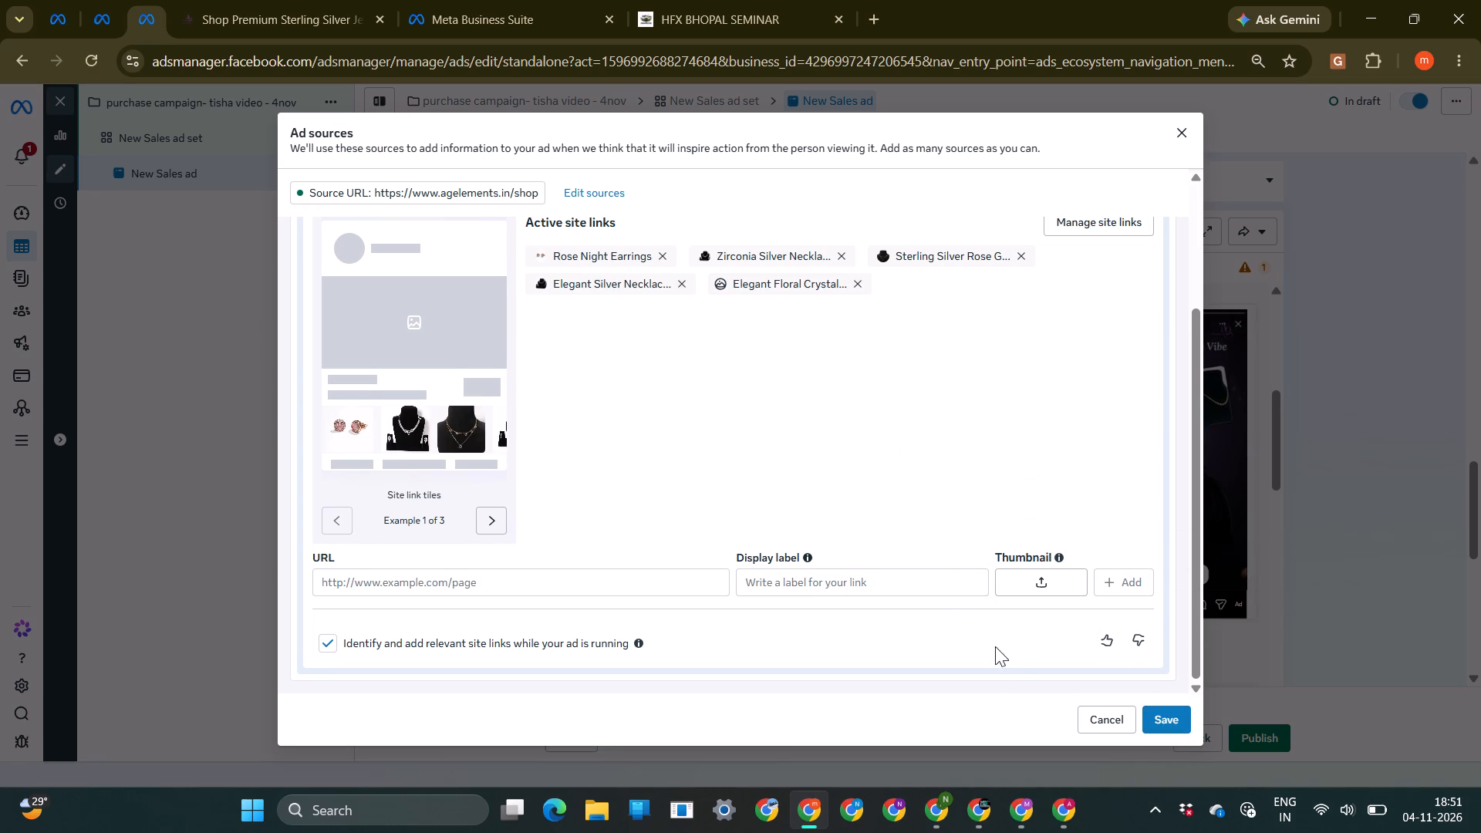
# Save the ad sources with the active jewellery site links for the New Sales ad.
pyautogui.click(1158, 715)
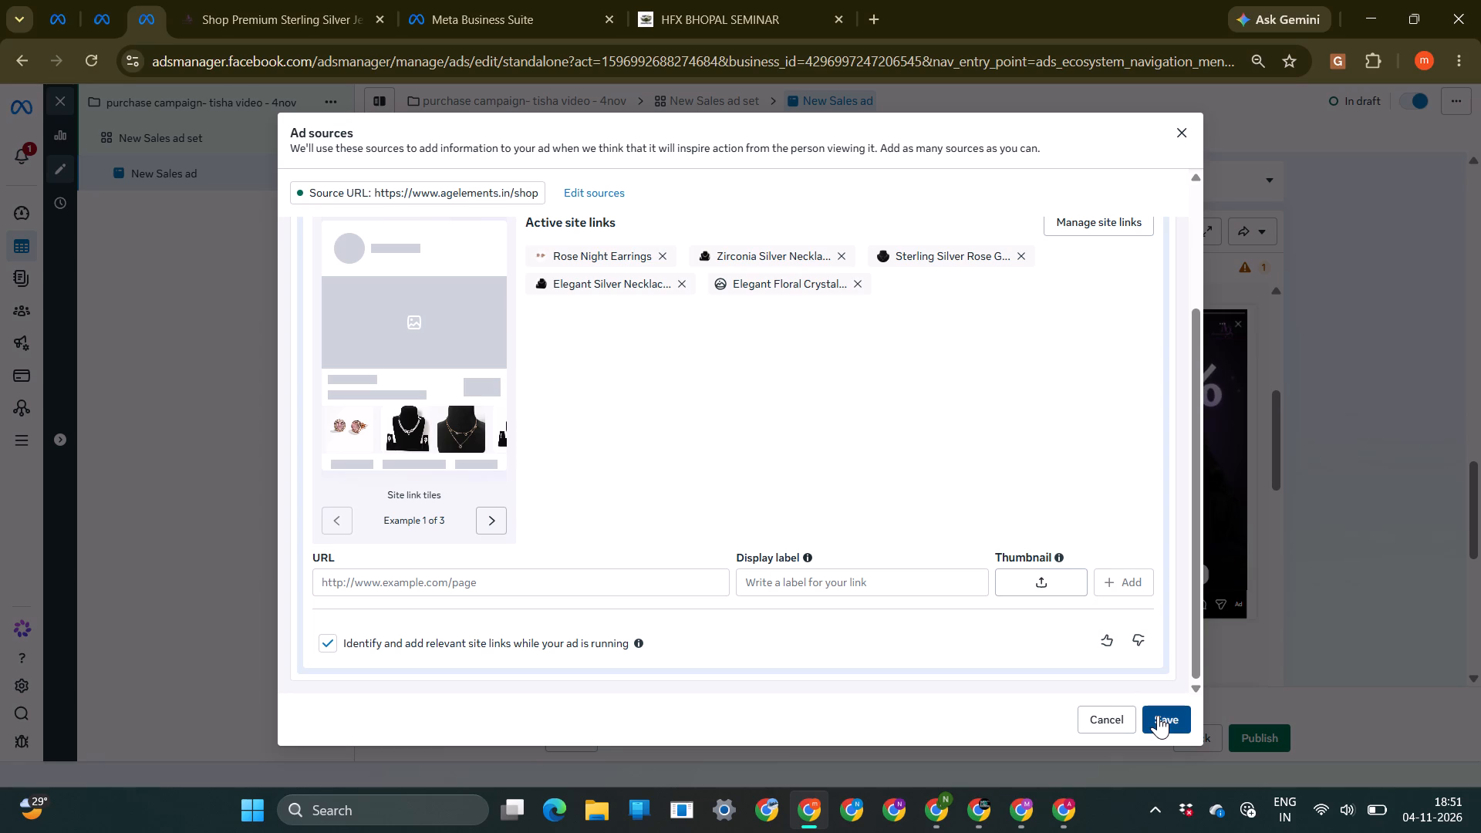
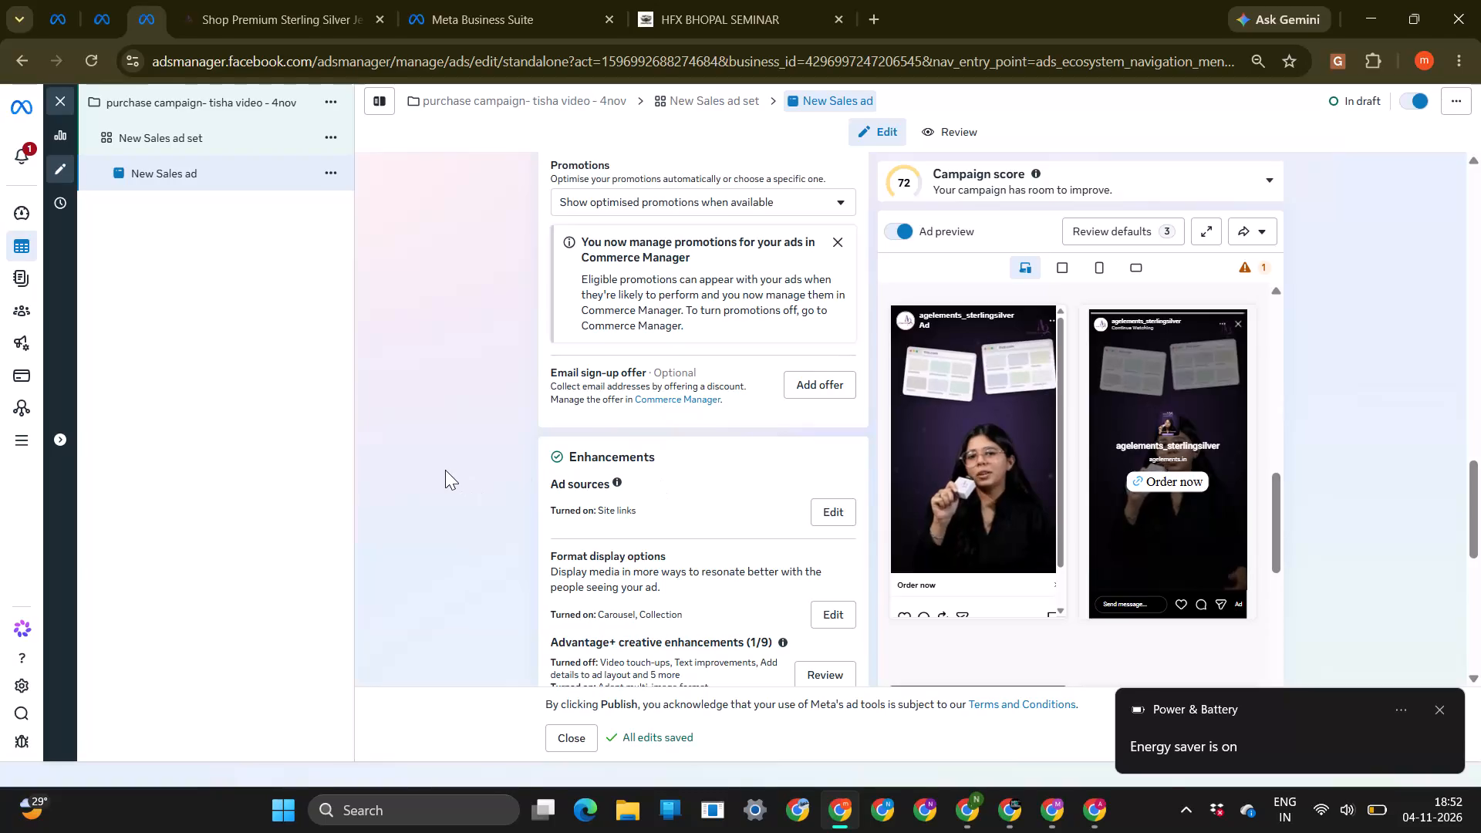
# Review the New Sales ad's Advantage+ creative enhancements, including the essential enhancements, and leave the preview without saving changes.
pyautogui.click(445, 470)
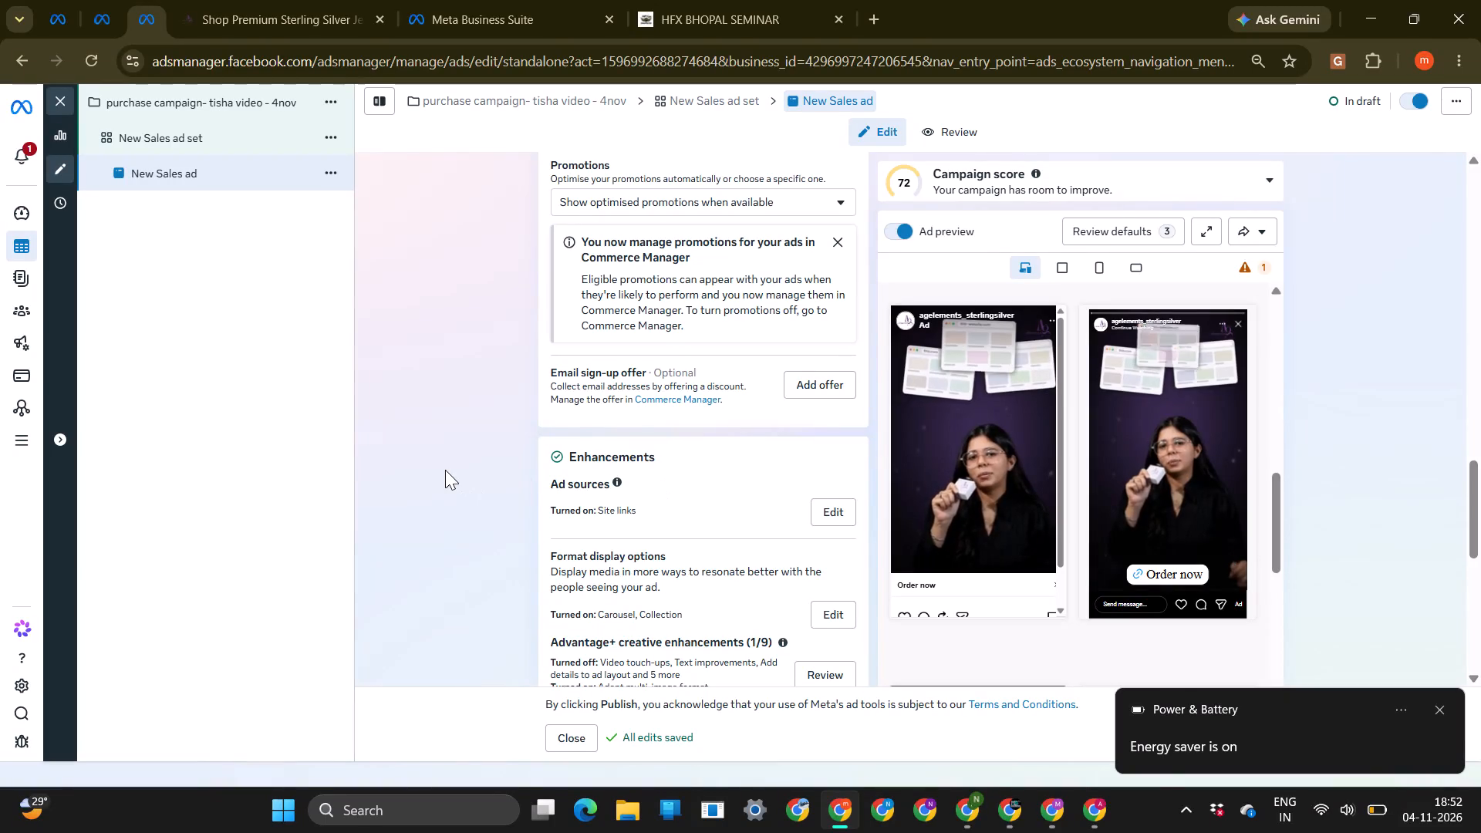
pyautogui.scroll(-2, 445, 470)
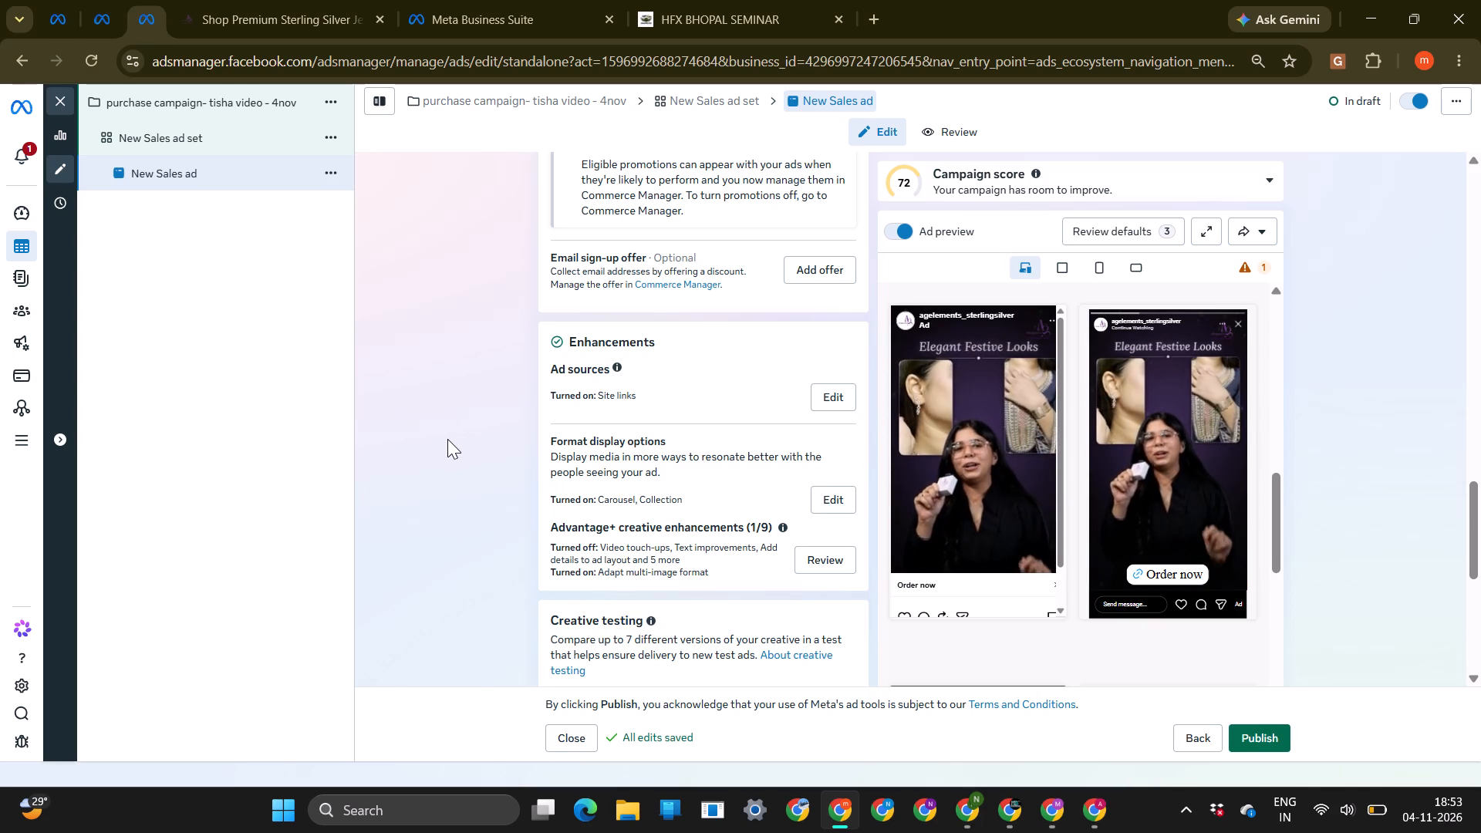
pyautogui.scroll(-2, 447, 439)
pyautogui.scroll(-1, 800, 516)
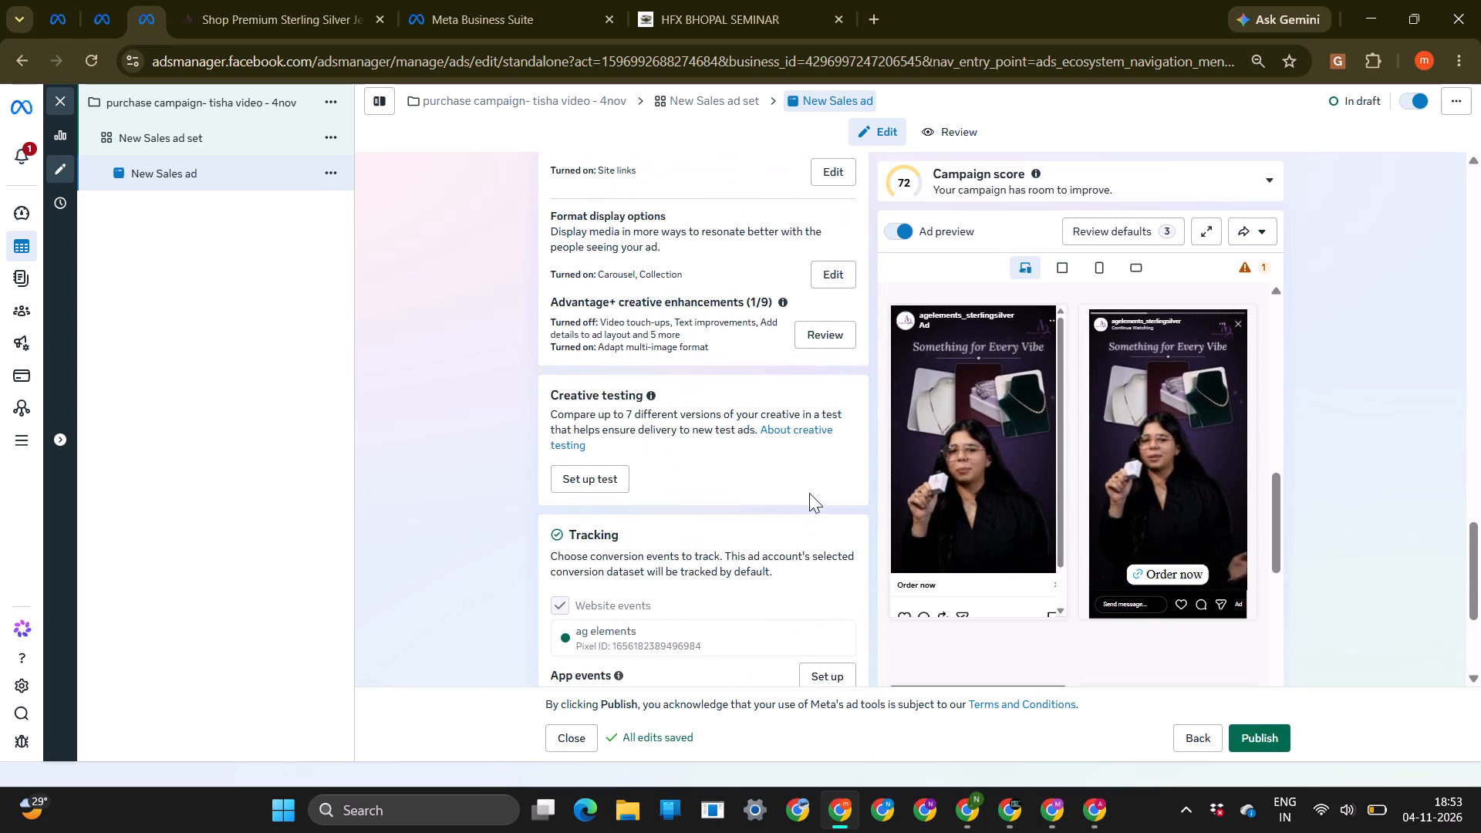
pyautogui.scroll(-1, 986, 265)
pyautogui.click(822, 292)
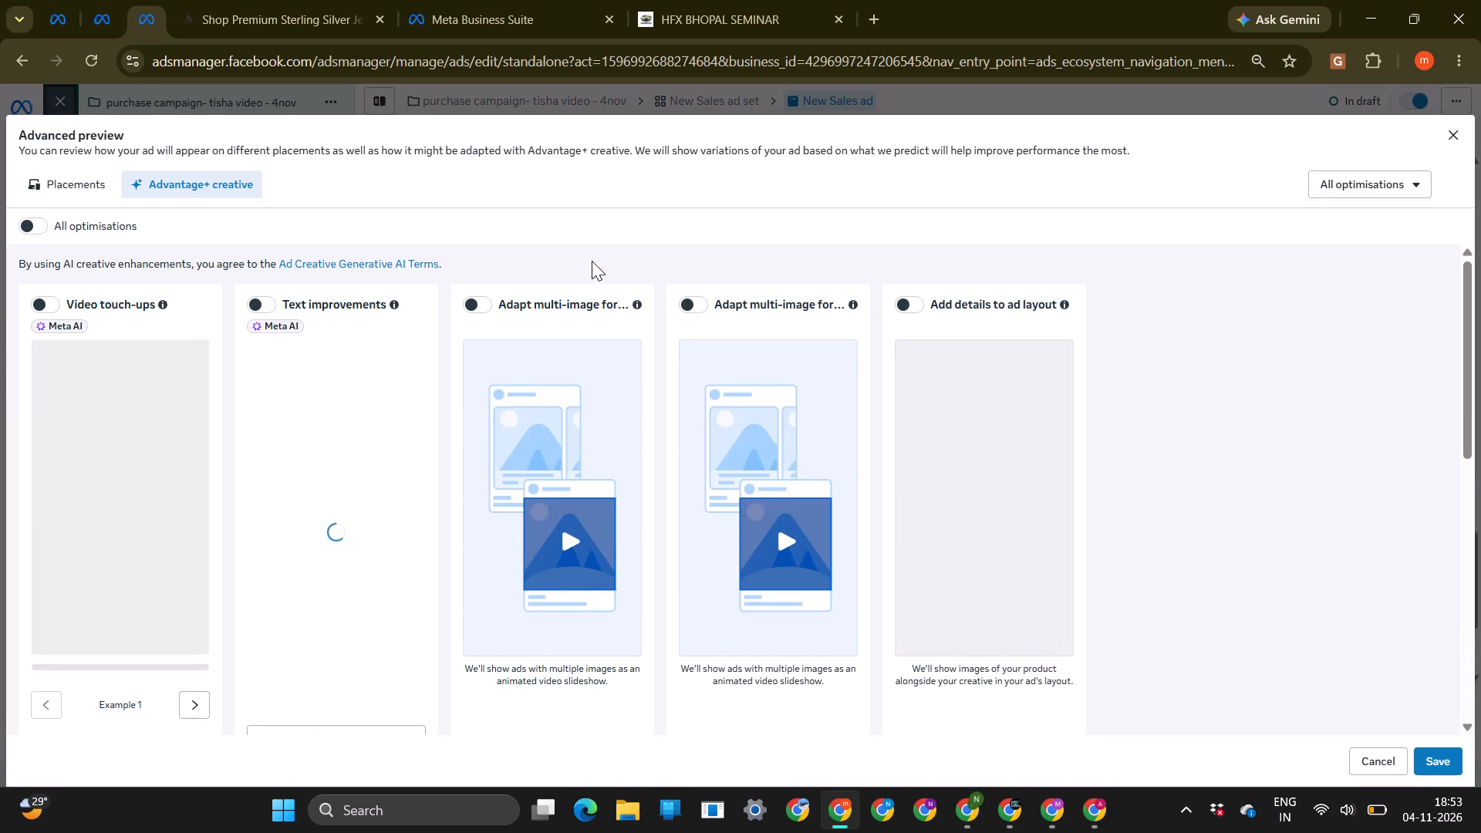
pyautogui.scroll(-4, 592, 261)
pyautogui.scroll(-1, 529, 503)
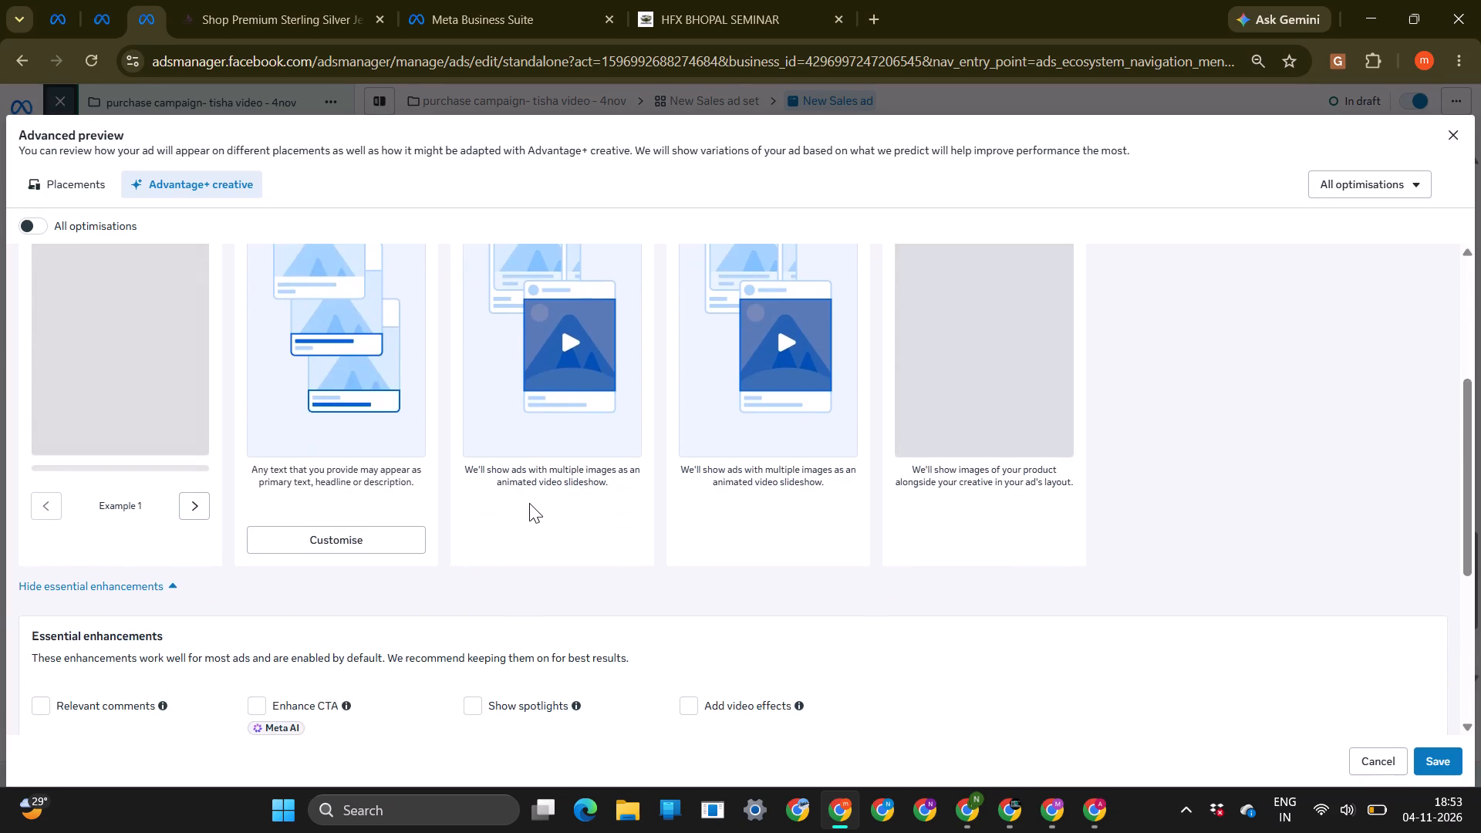
pyautogui.scroll(-4, 529, 503)
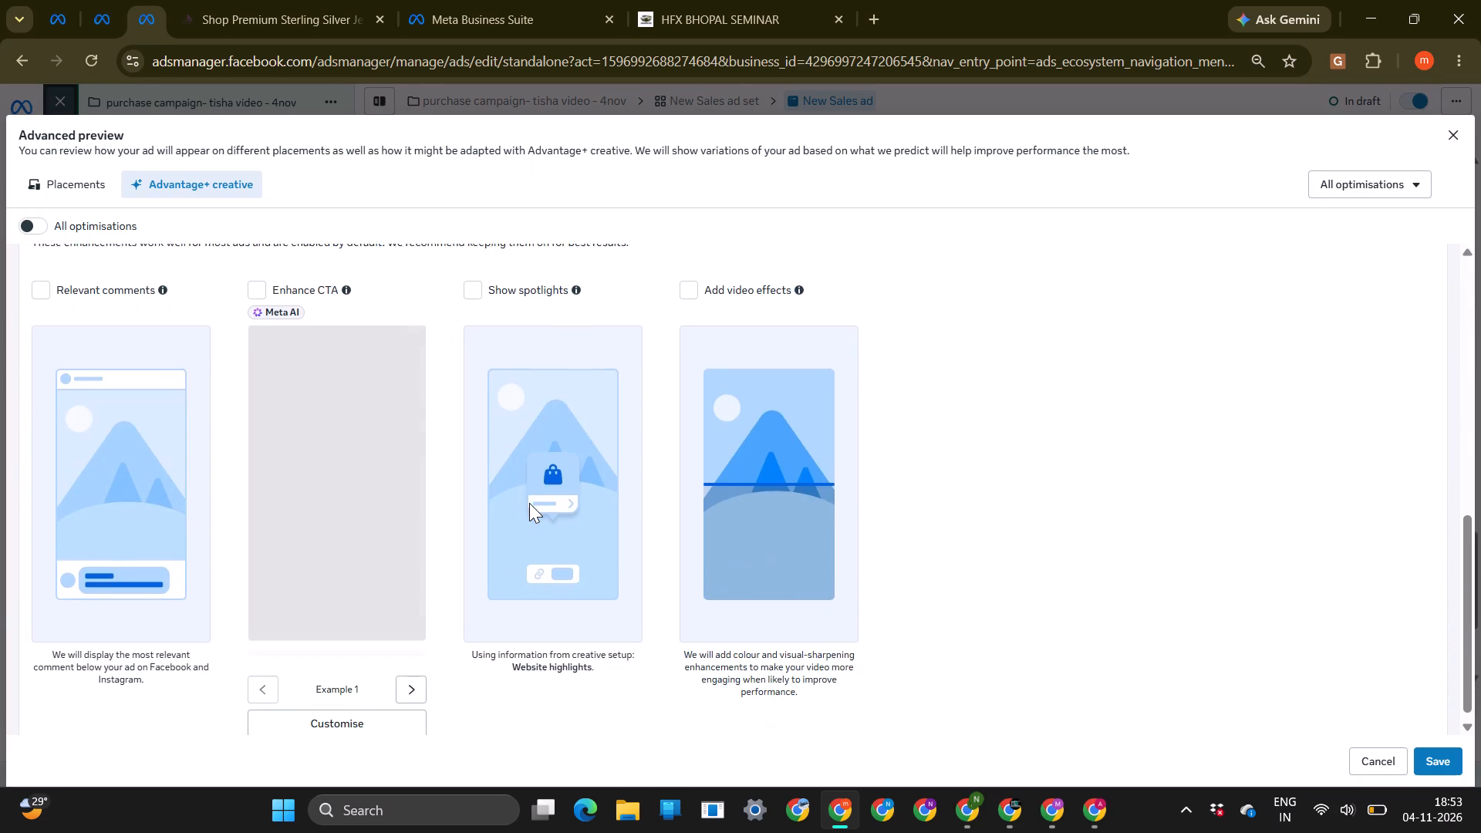
pyautogui.click(1454, 133)
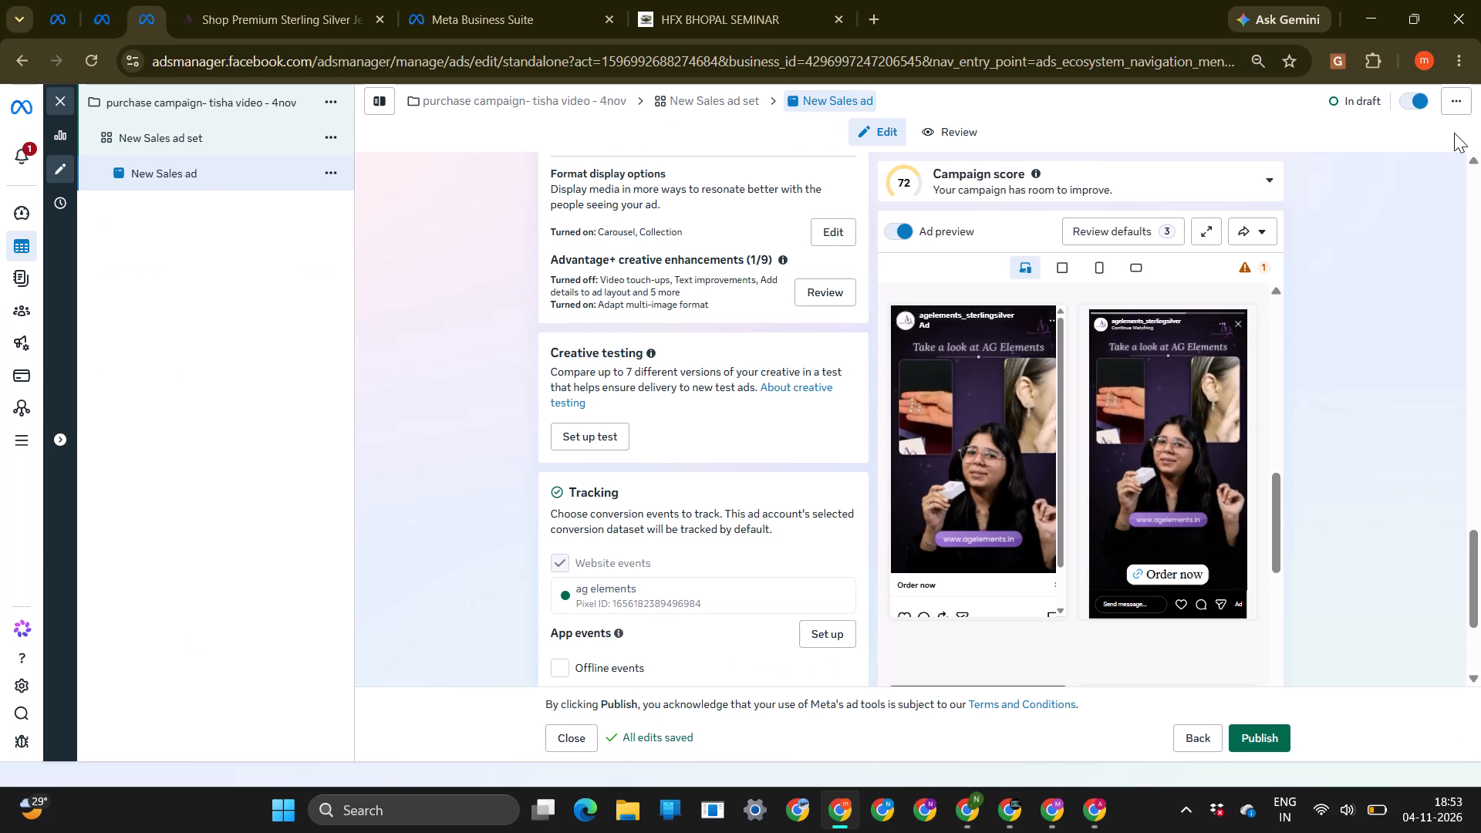
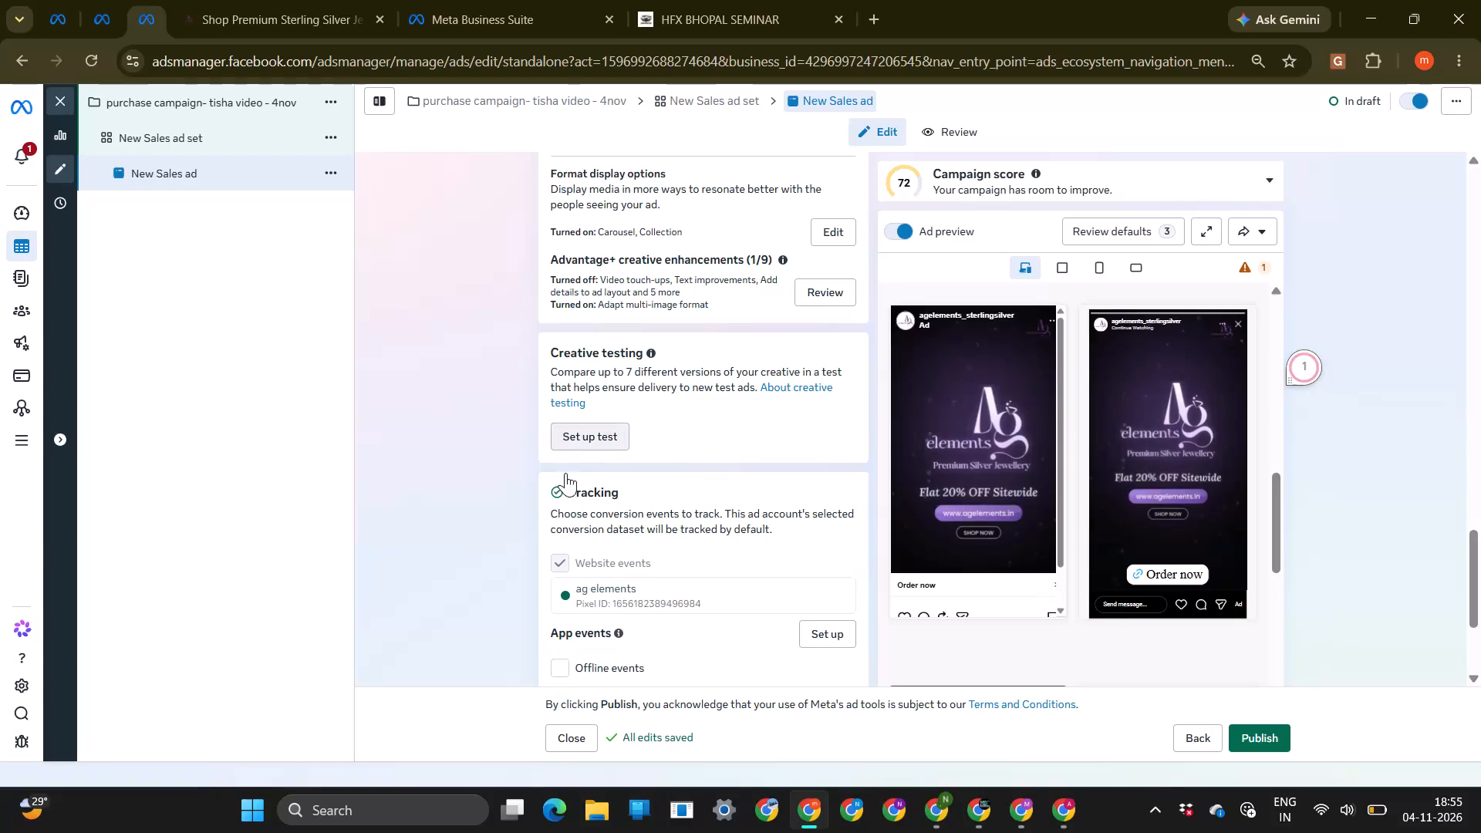
# Review the New Sales ad's creative testing and tracking settings and its Facebook and Instagram ad previews.
pyautogui.scroll(-3, 519, 516)
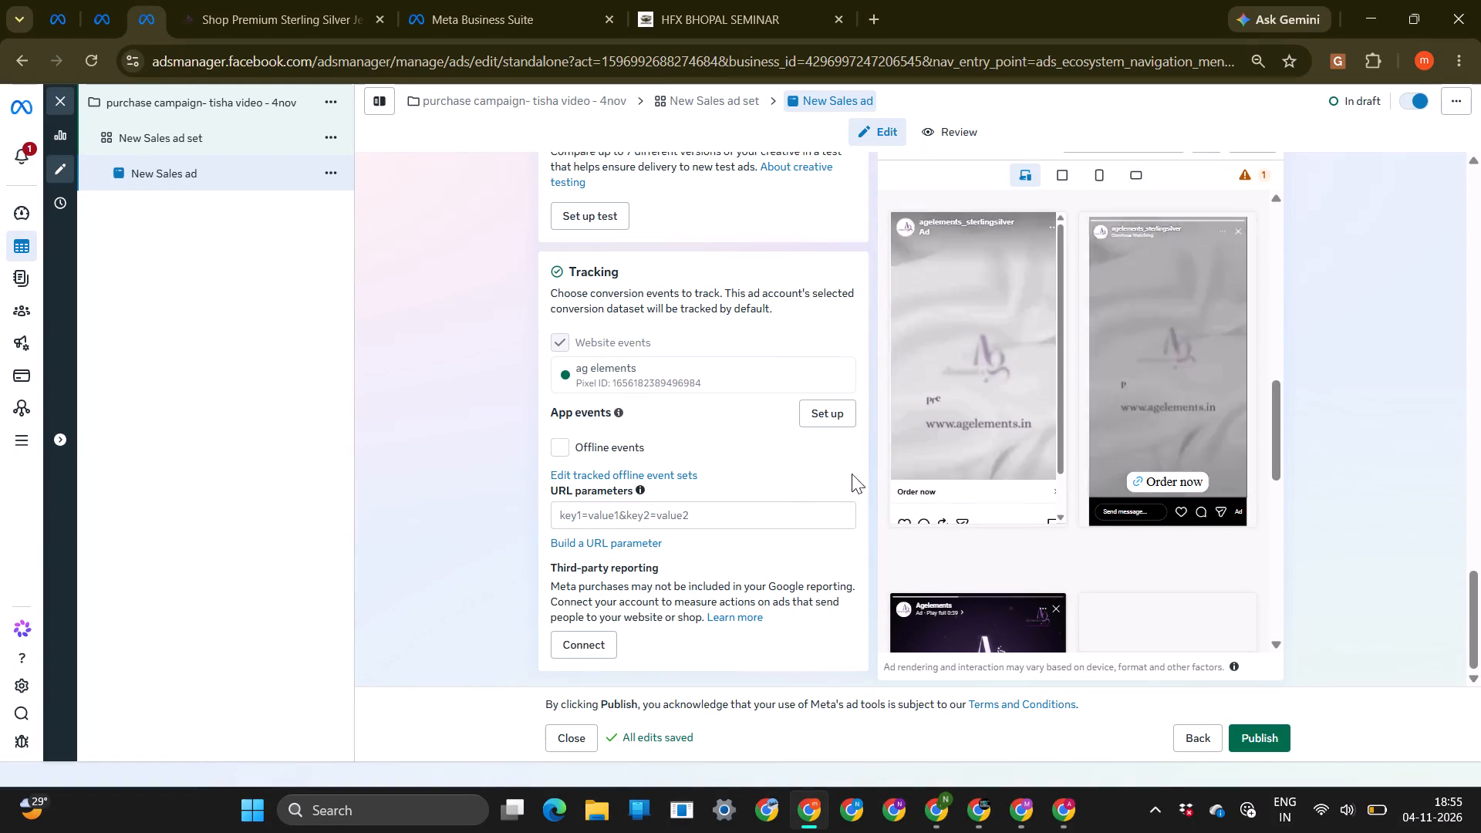
pyautogui.scroll(1, 1042, 410)
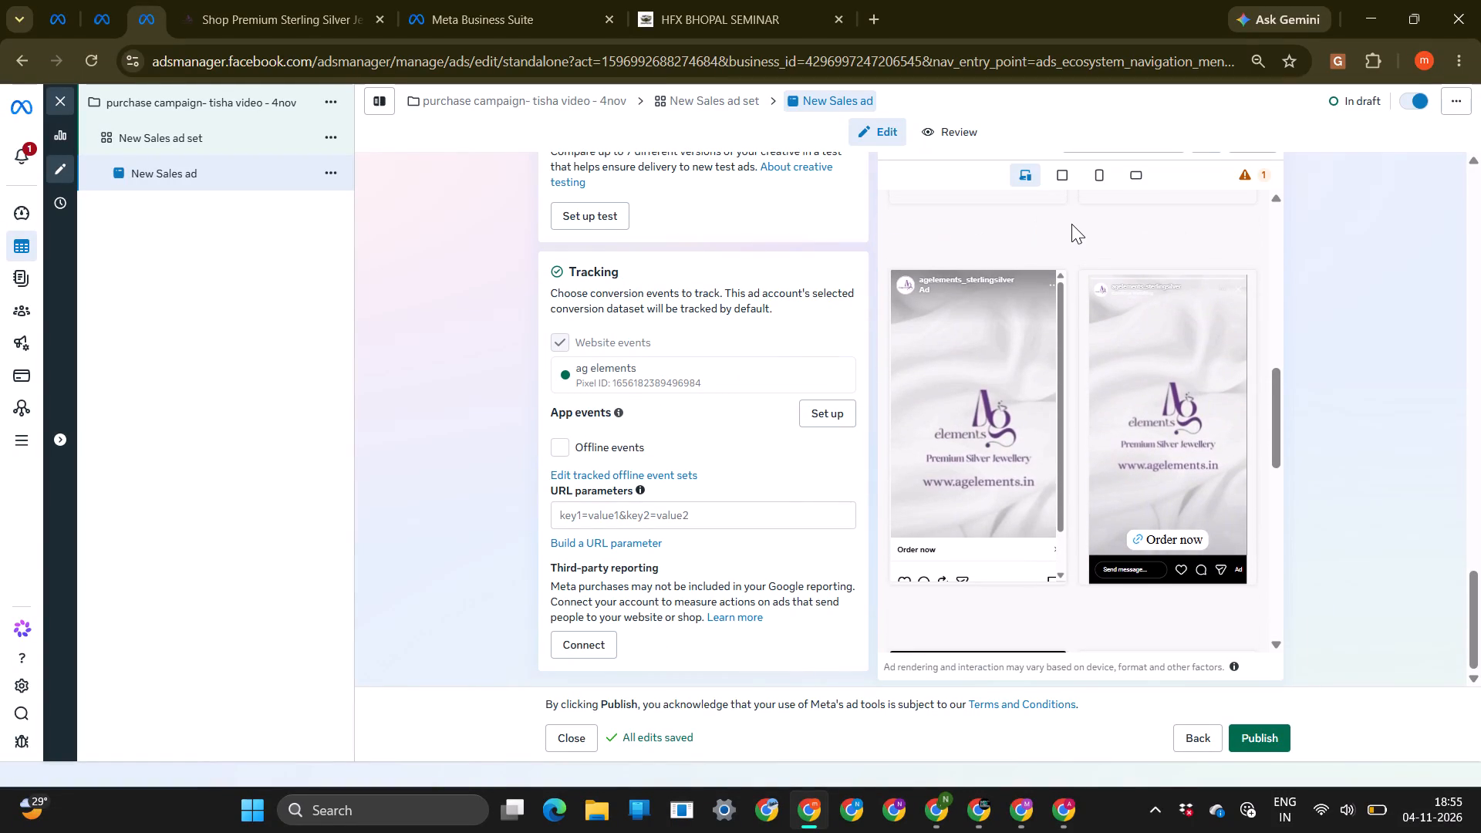
pyautogui.scroll(1, 1071, 224)
pyautogui.scroll(3, 1213, 224)
pyautogui.scroll(1, 1142, 301)
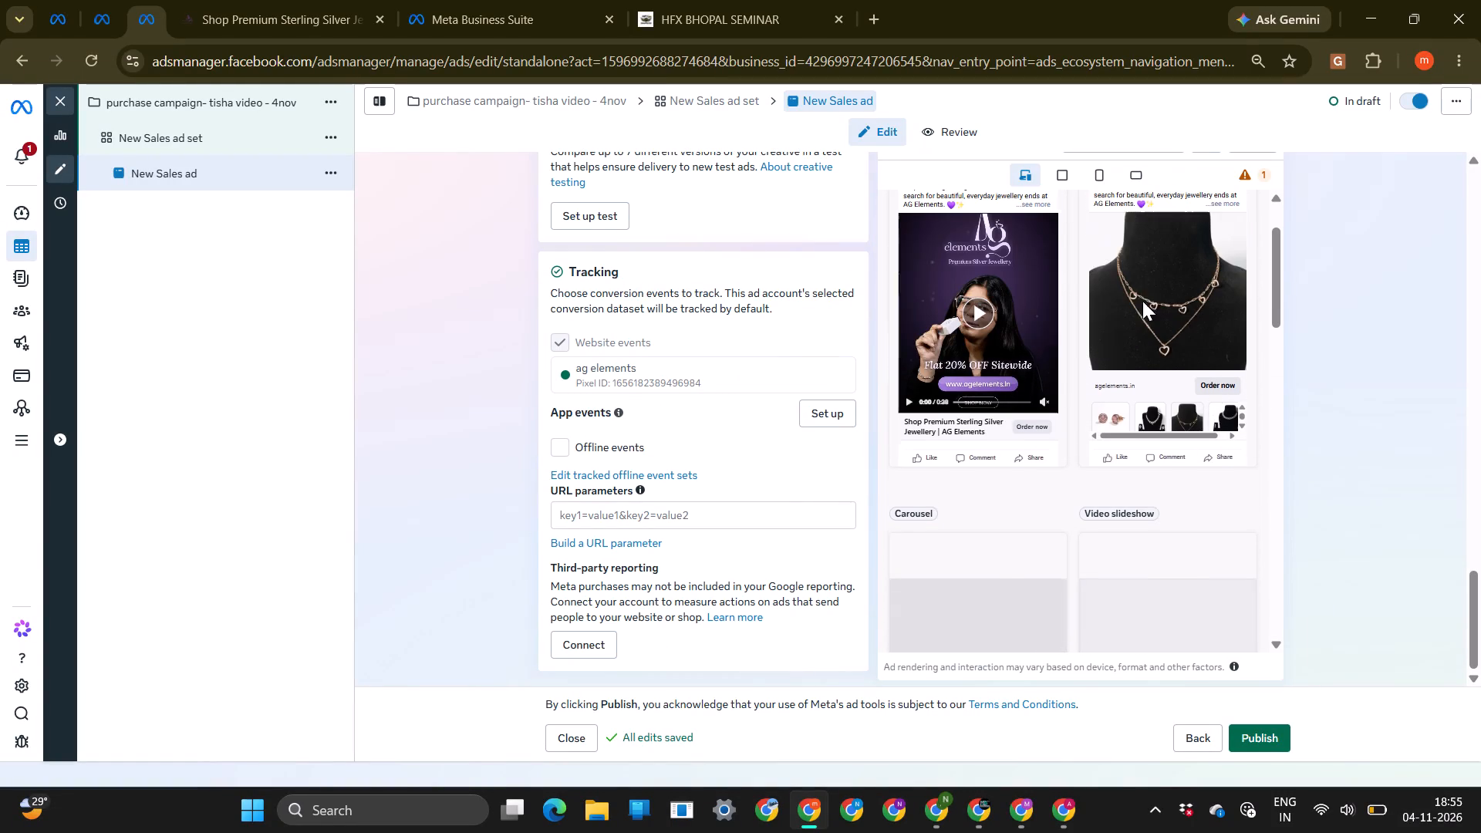
pyautogui.scroll(1, 1142, 301)
pyautogui.scroll(2, 1044, 472)
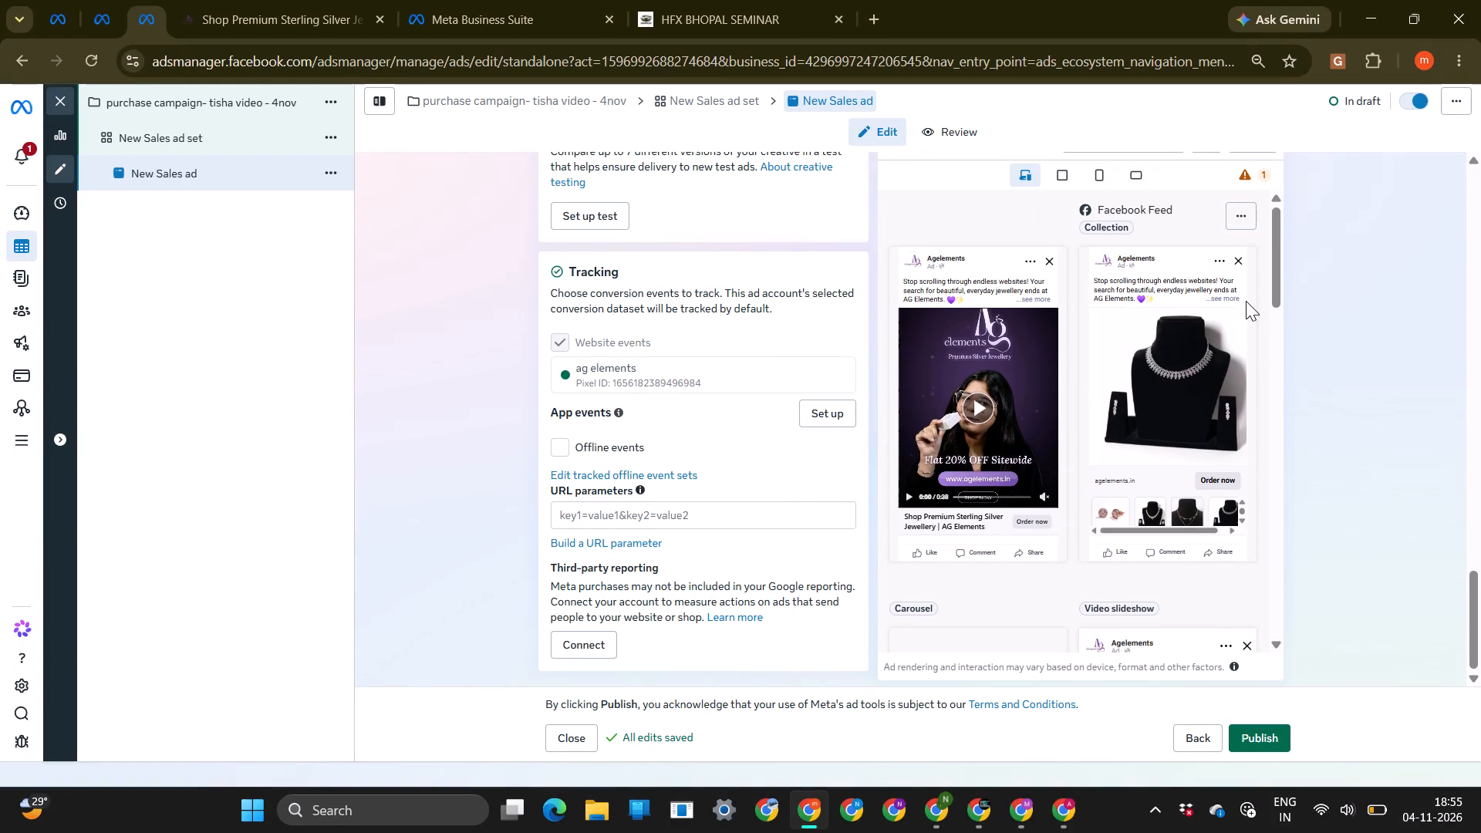
pyautogui.scroll(1, 1246, 301)
# Review the ad across all placements in the advanced preview, expand the Facebook Feed collection's primary text, and save the preview.
pyautogui.click(1211, 221)
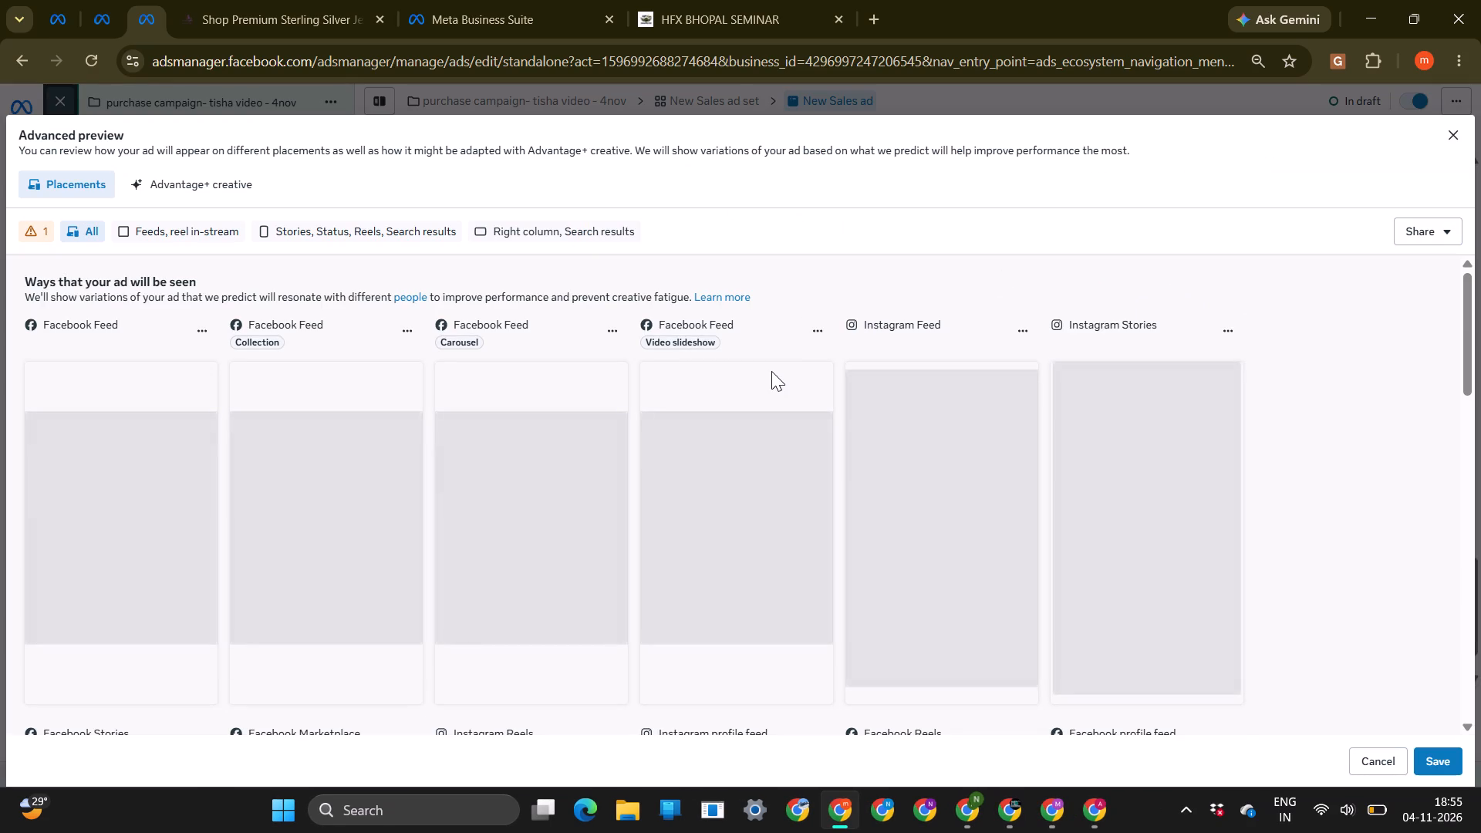
pyautogui.scroll(-9, 771, 371)
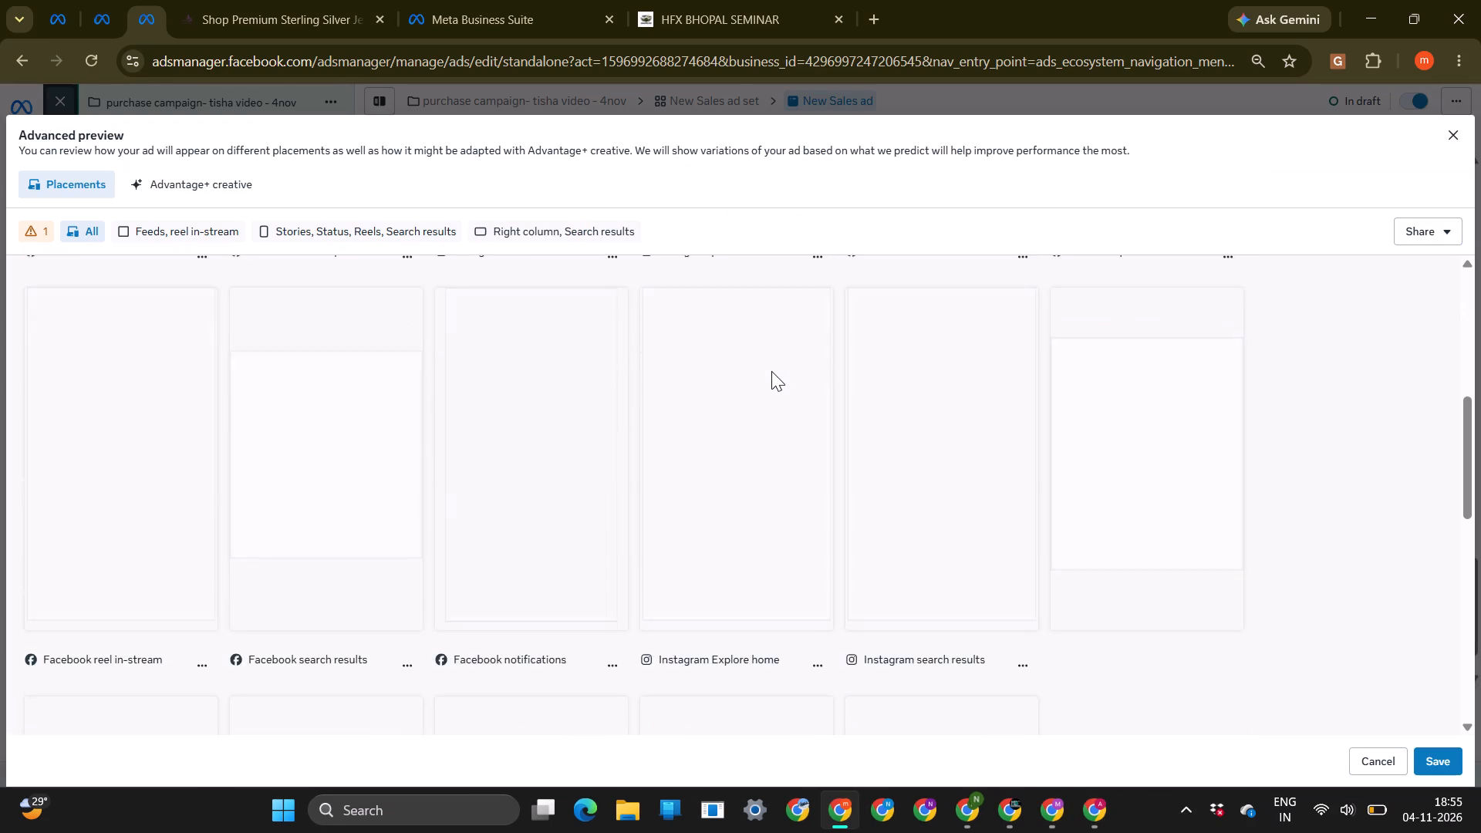
pyautogui.scroll(-2, 771, 371)
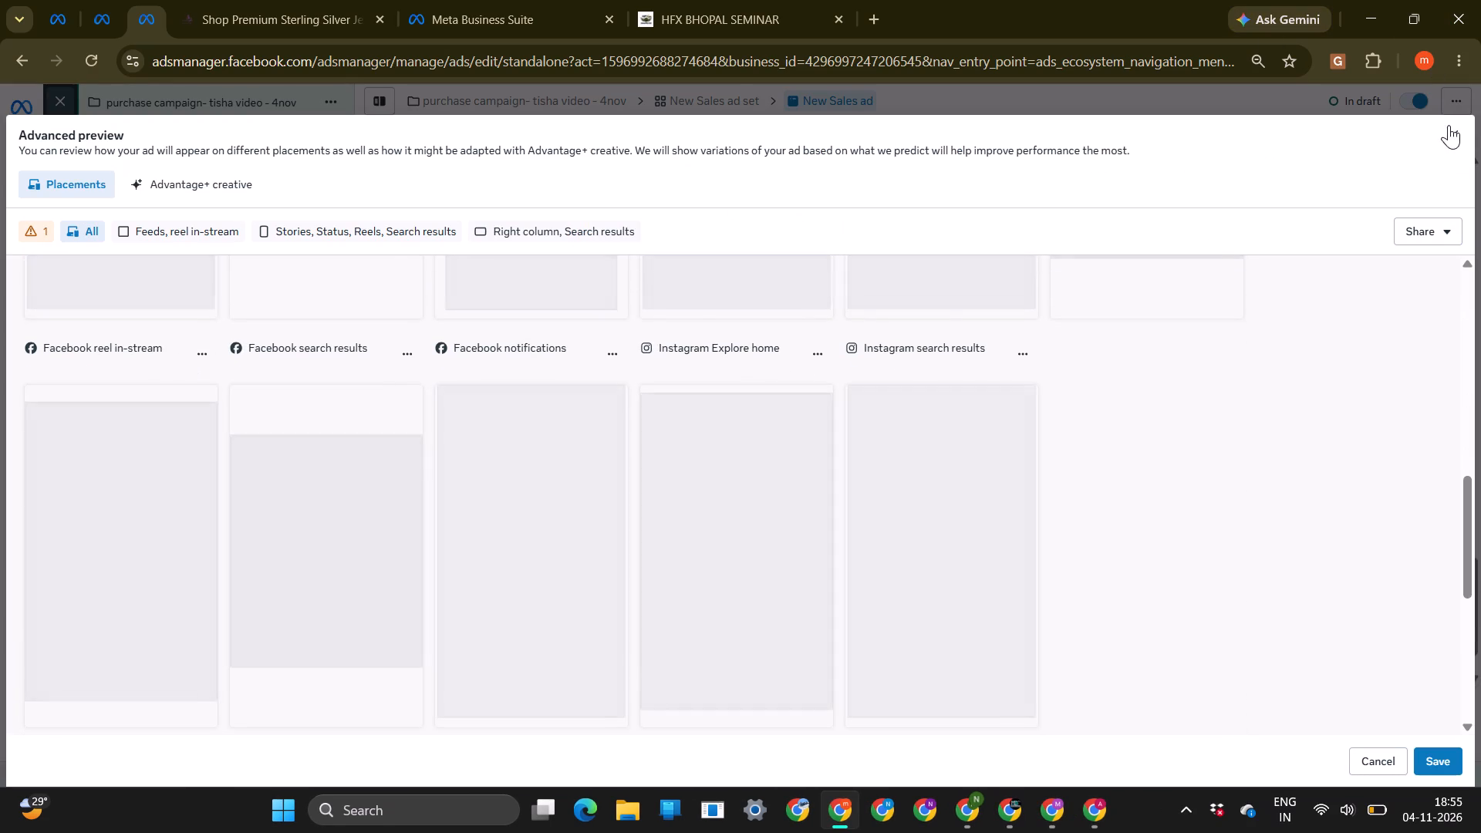
pyautogui.scroll(-2, 884, 342)
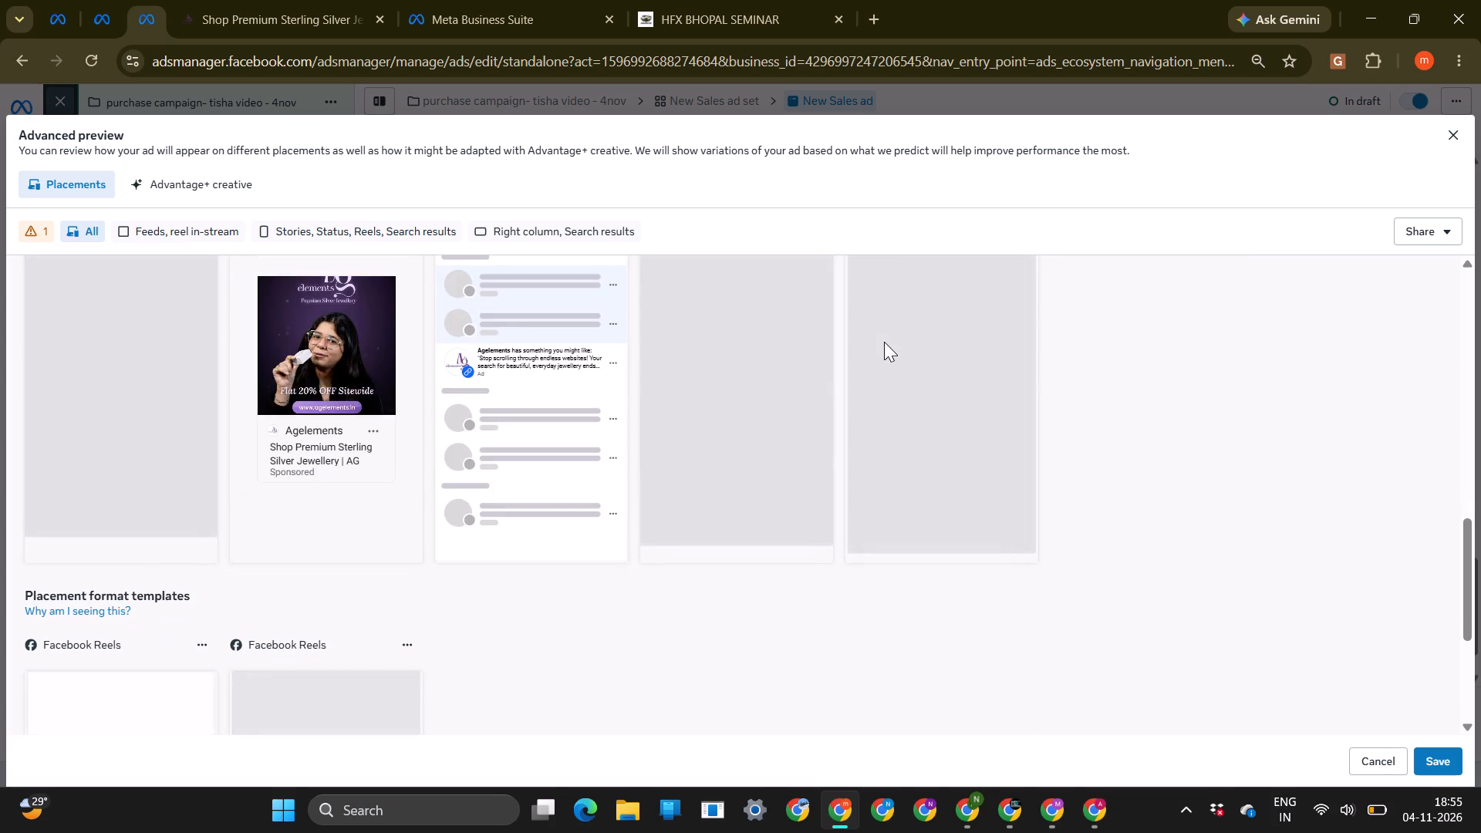
pyautogui.scroll(4, 884, 342)
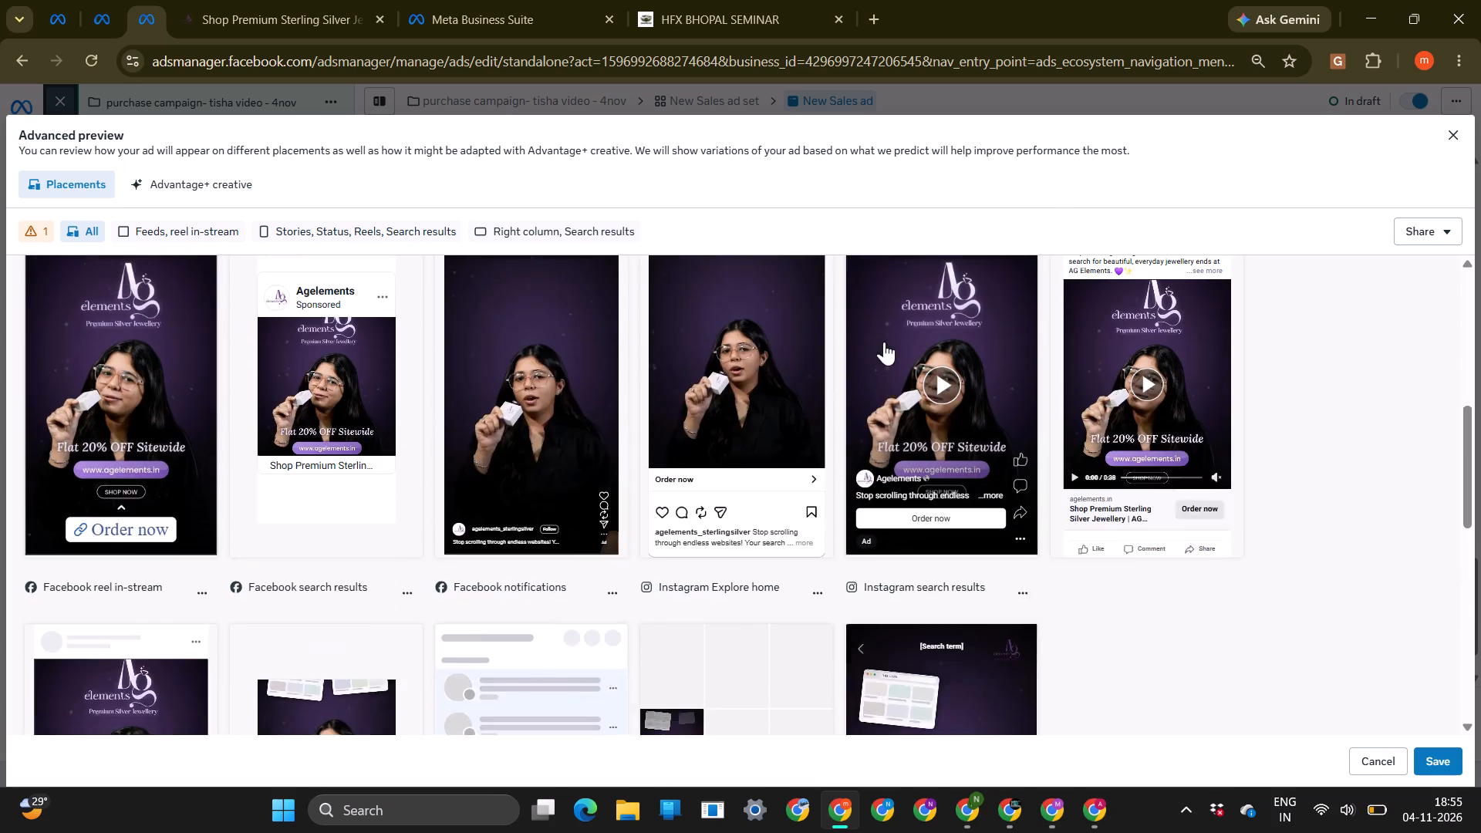
pyautogui.scroll(5, 772, 439)
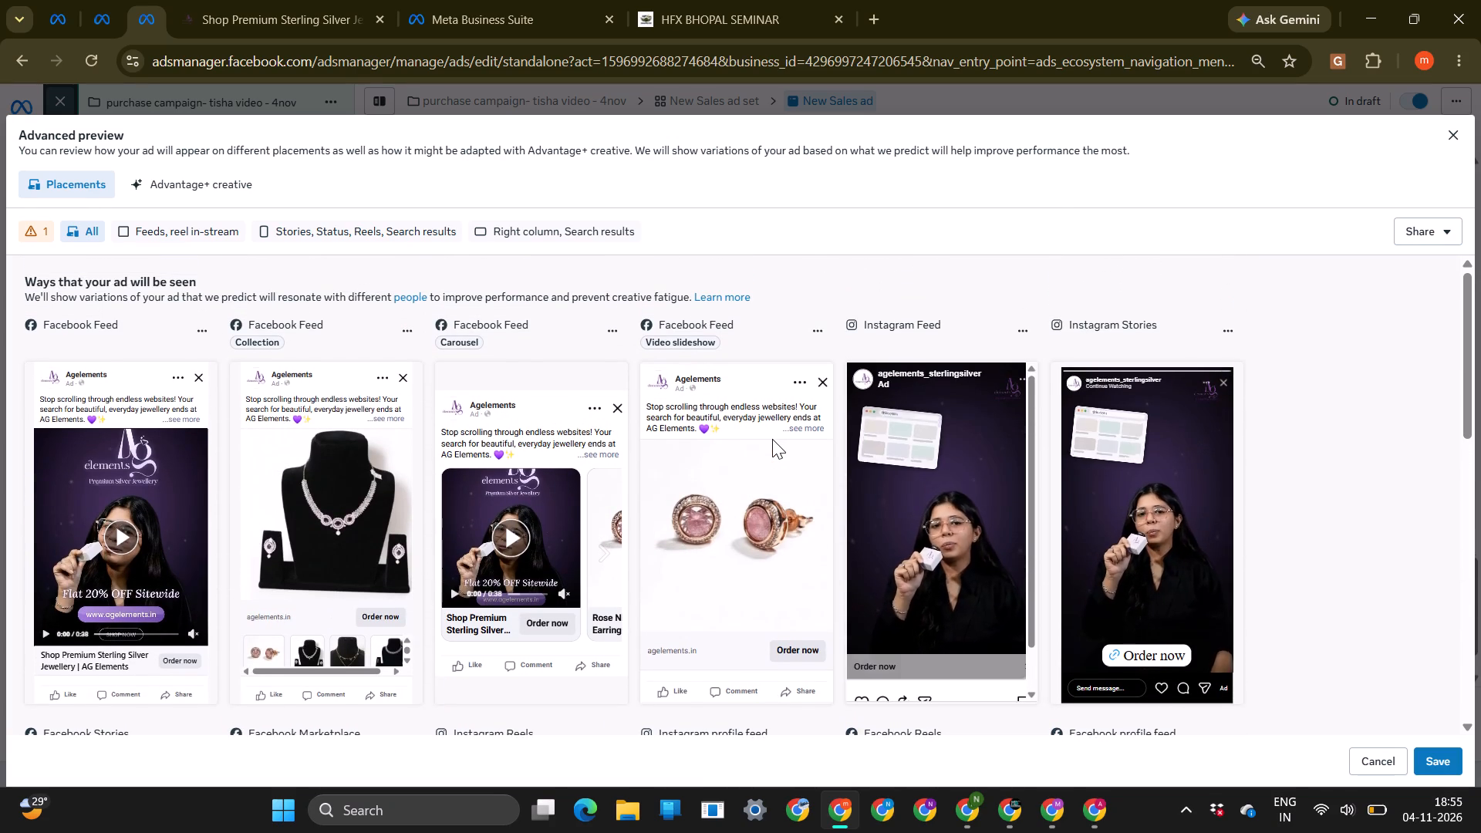
pyautogui.scroll(1, 772, 439)
pyautogui.scroll(-1, 772, 439)
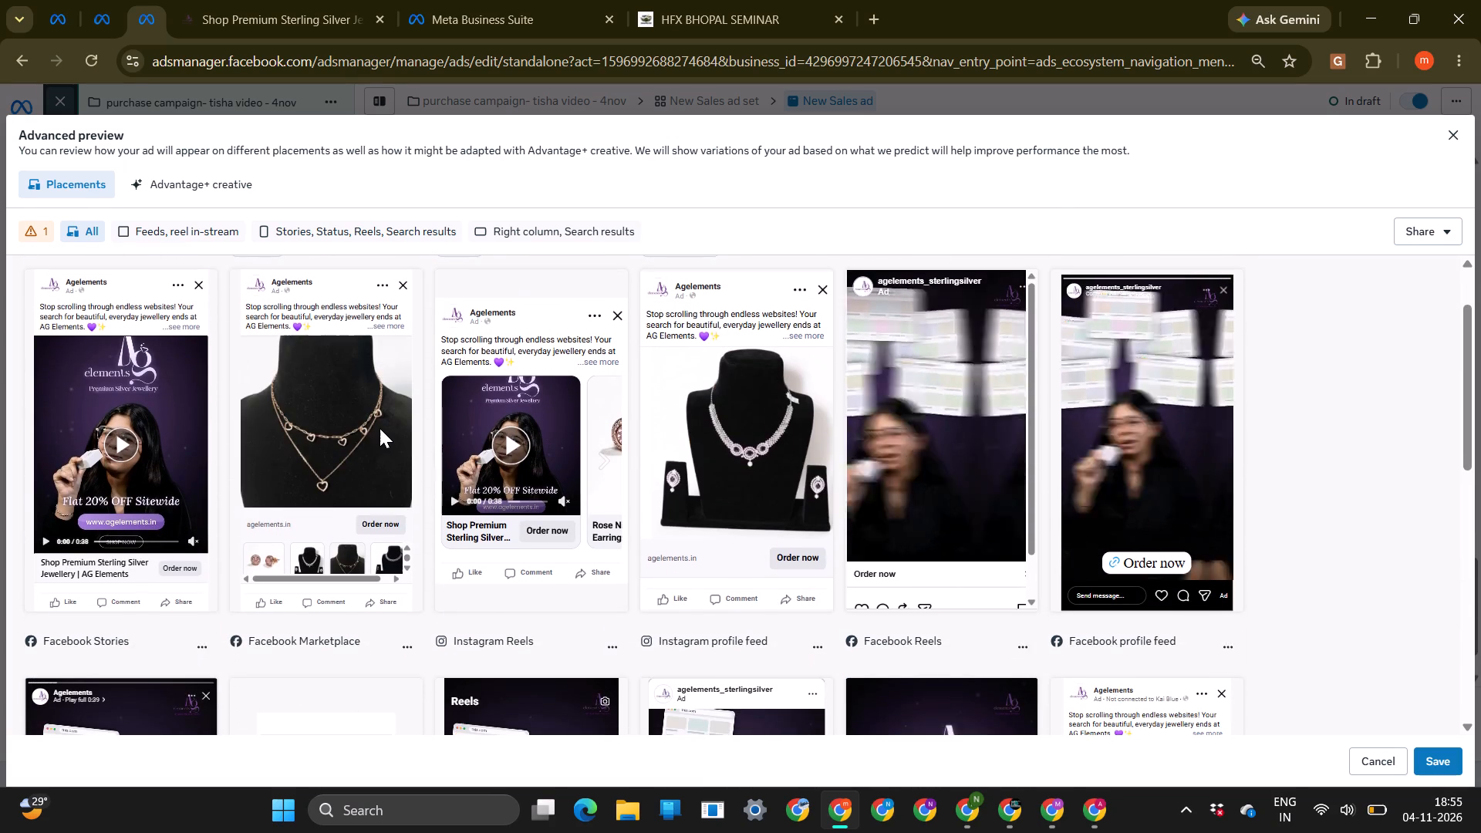
pyautogui.hscroll(-2, 380, 428)
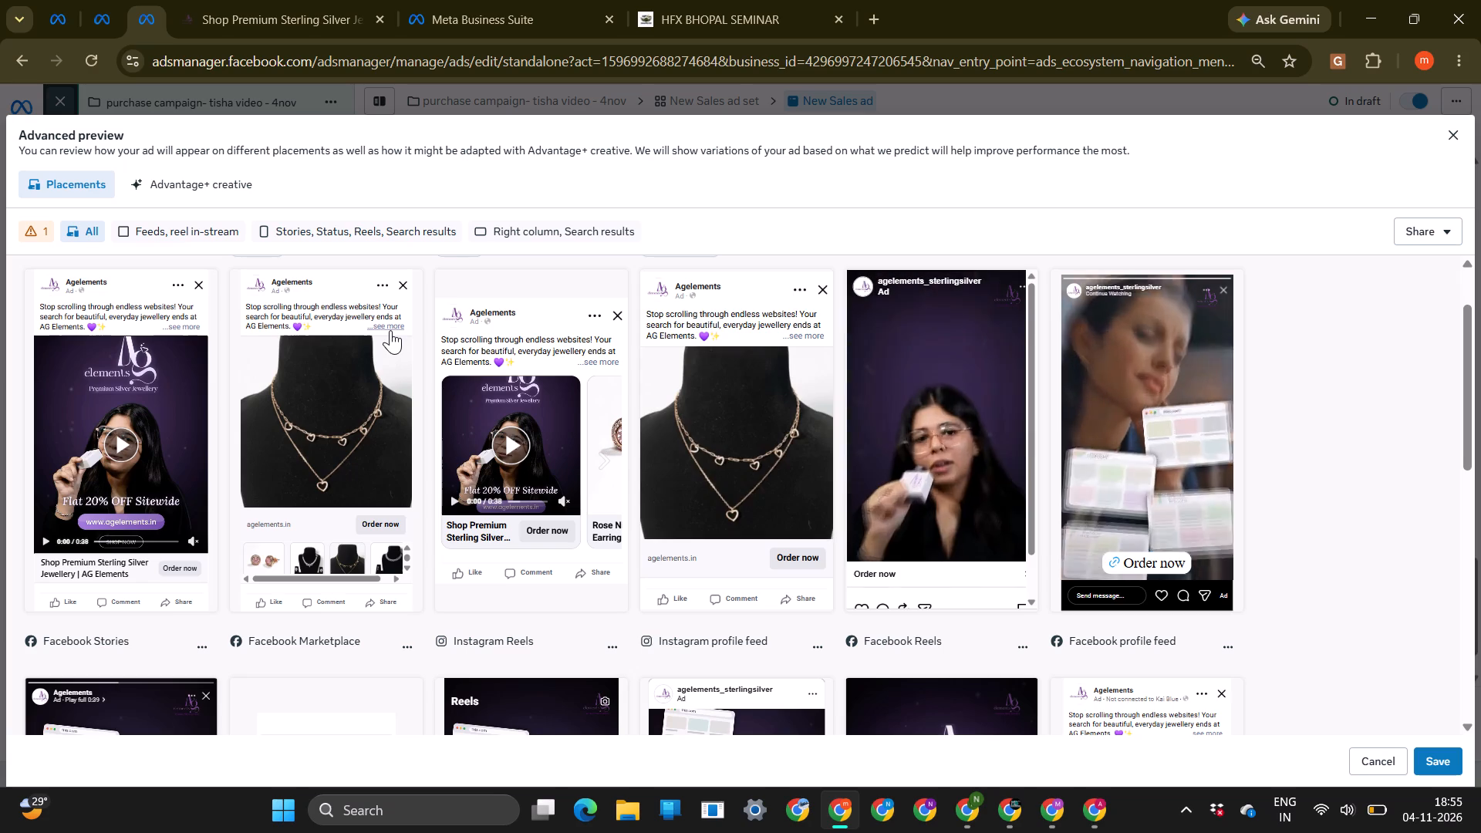
pyautogui.click(390, 330)
pyautogui.scroll(-1, 344, 479)
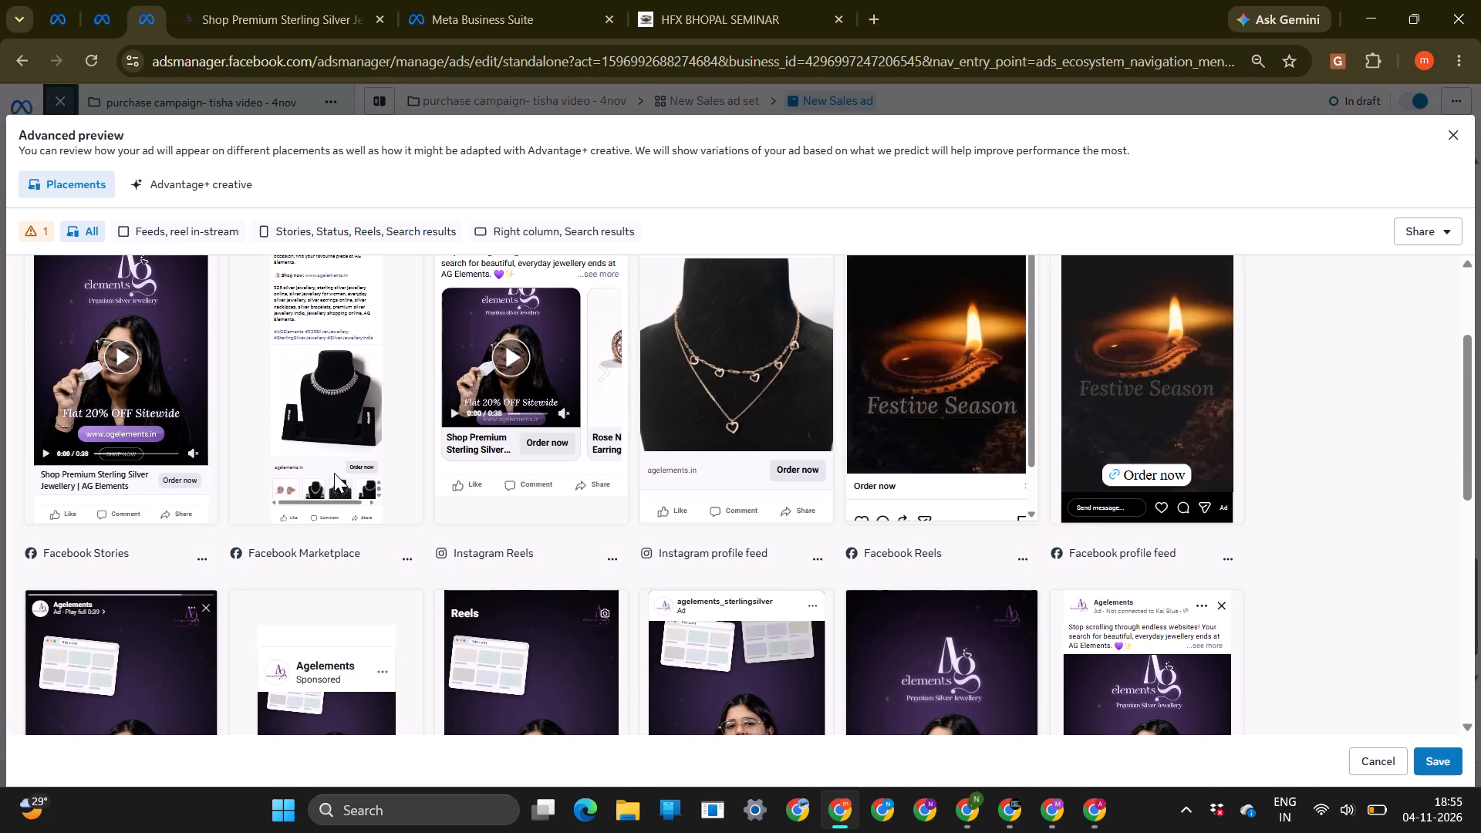
pyautogui.scroll(-3, 342, 496)
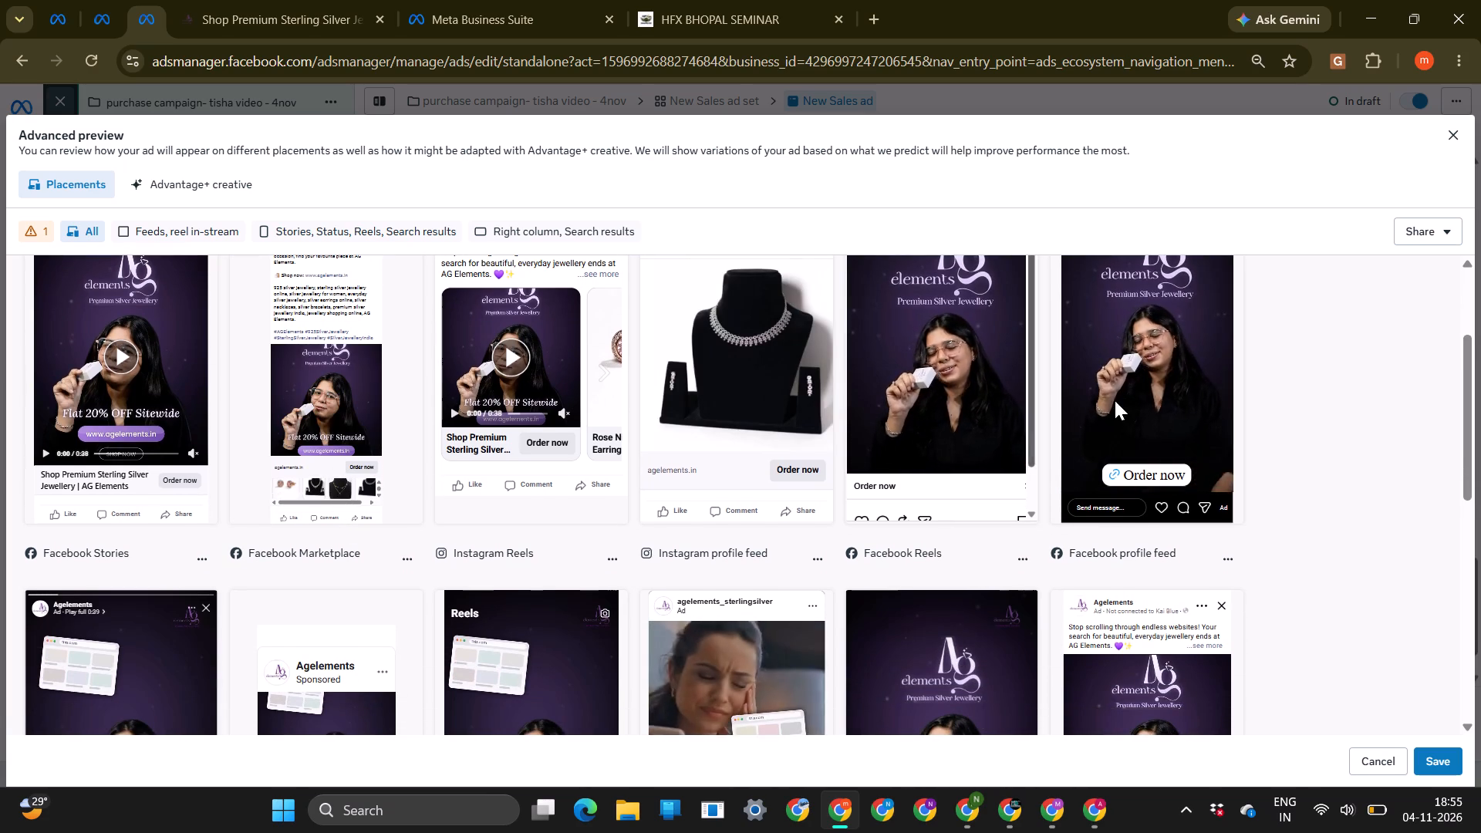
pyautogui.click(1425, 762)
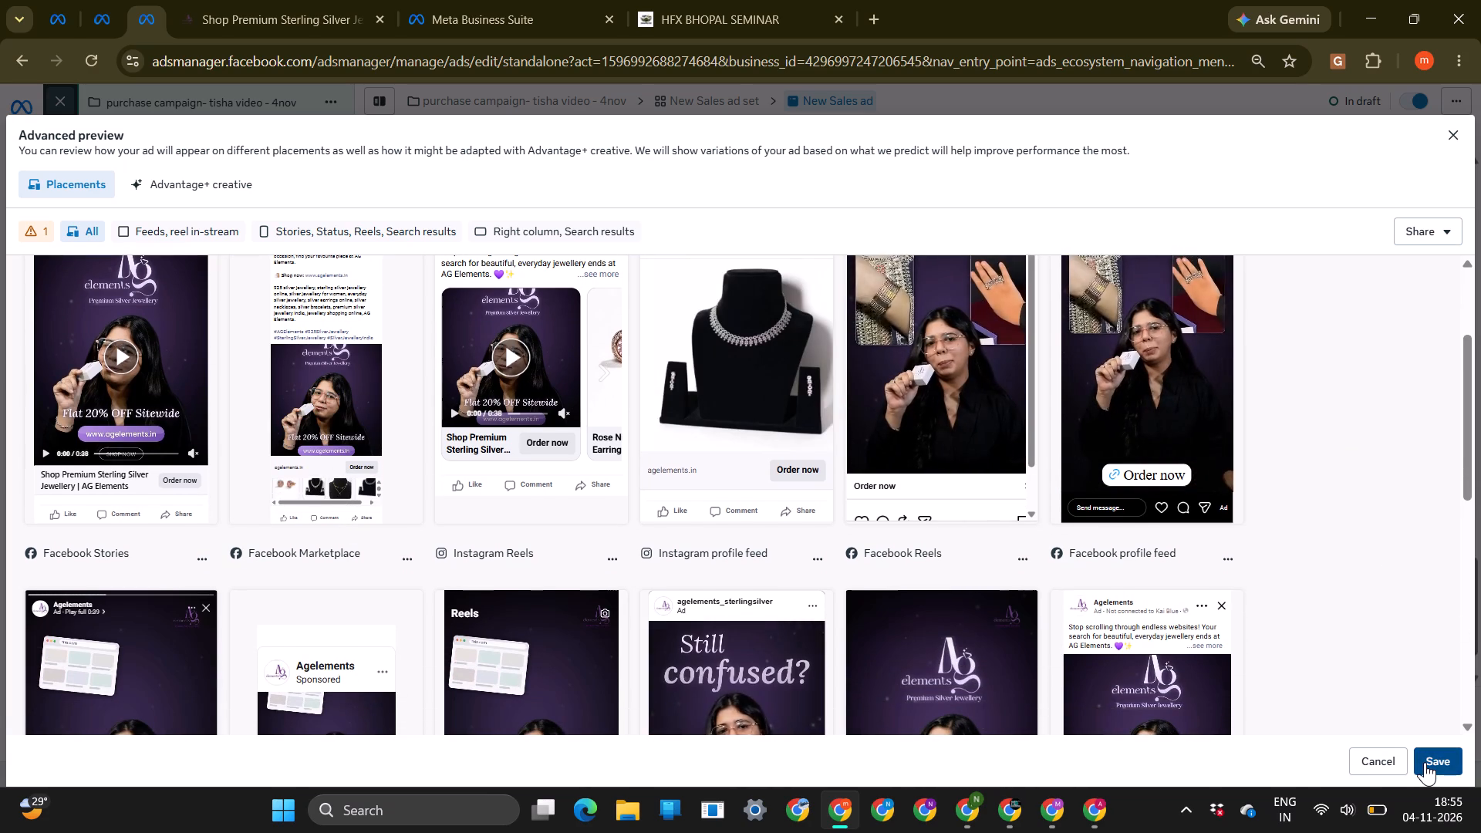
# Look back over the New Sales ad's call to action, website URL and primary text, and open the New Sales ad set.
pyautogui.scroll(3, 686, 527)
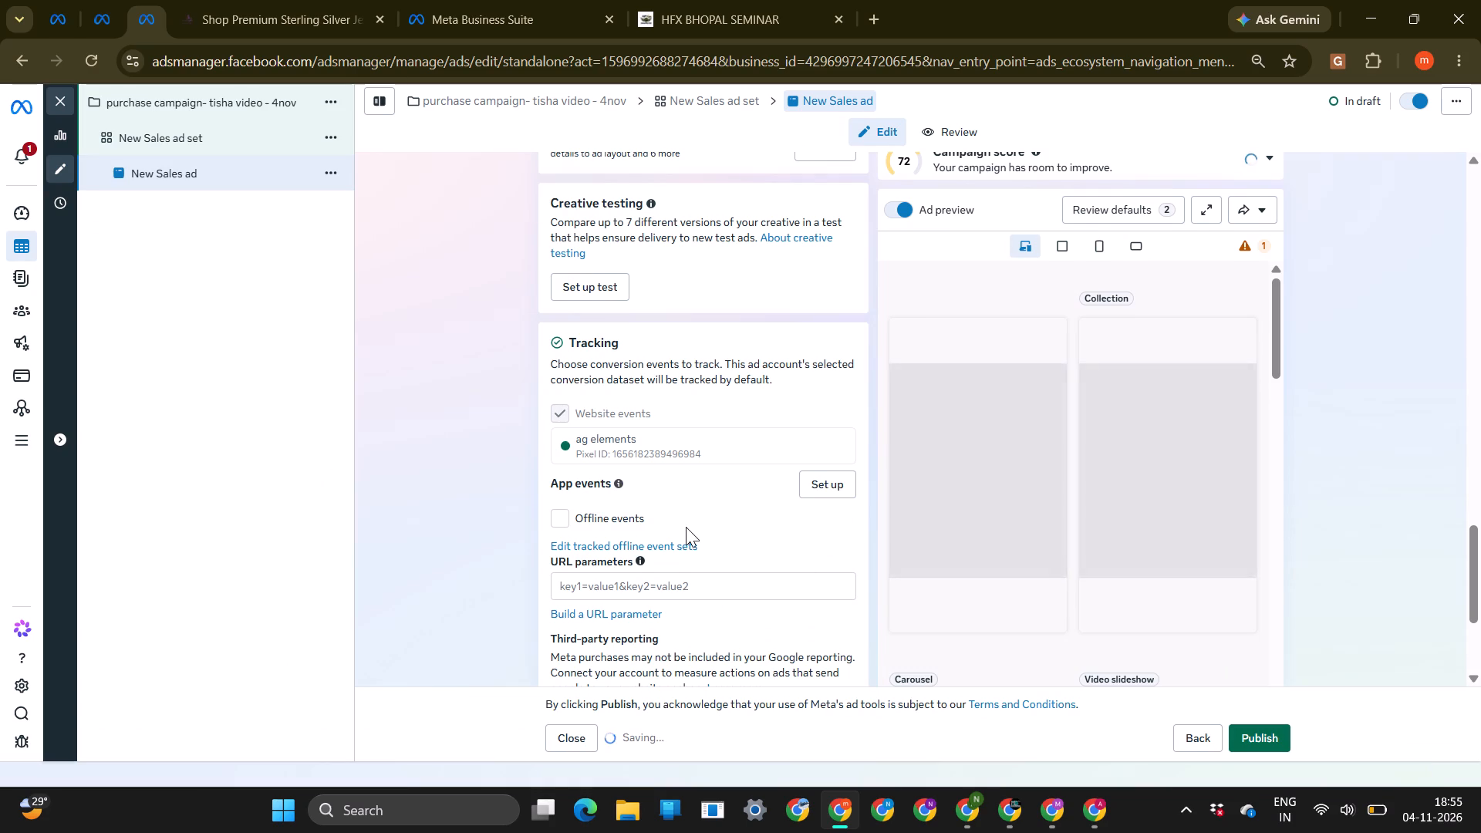
pyautogui.scroll(5, 686, 527)
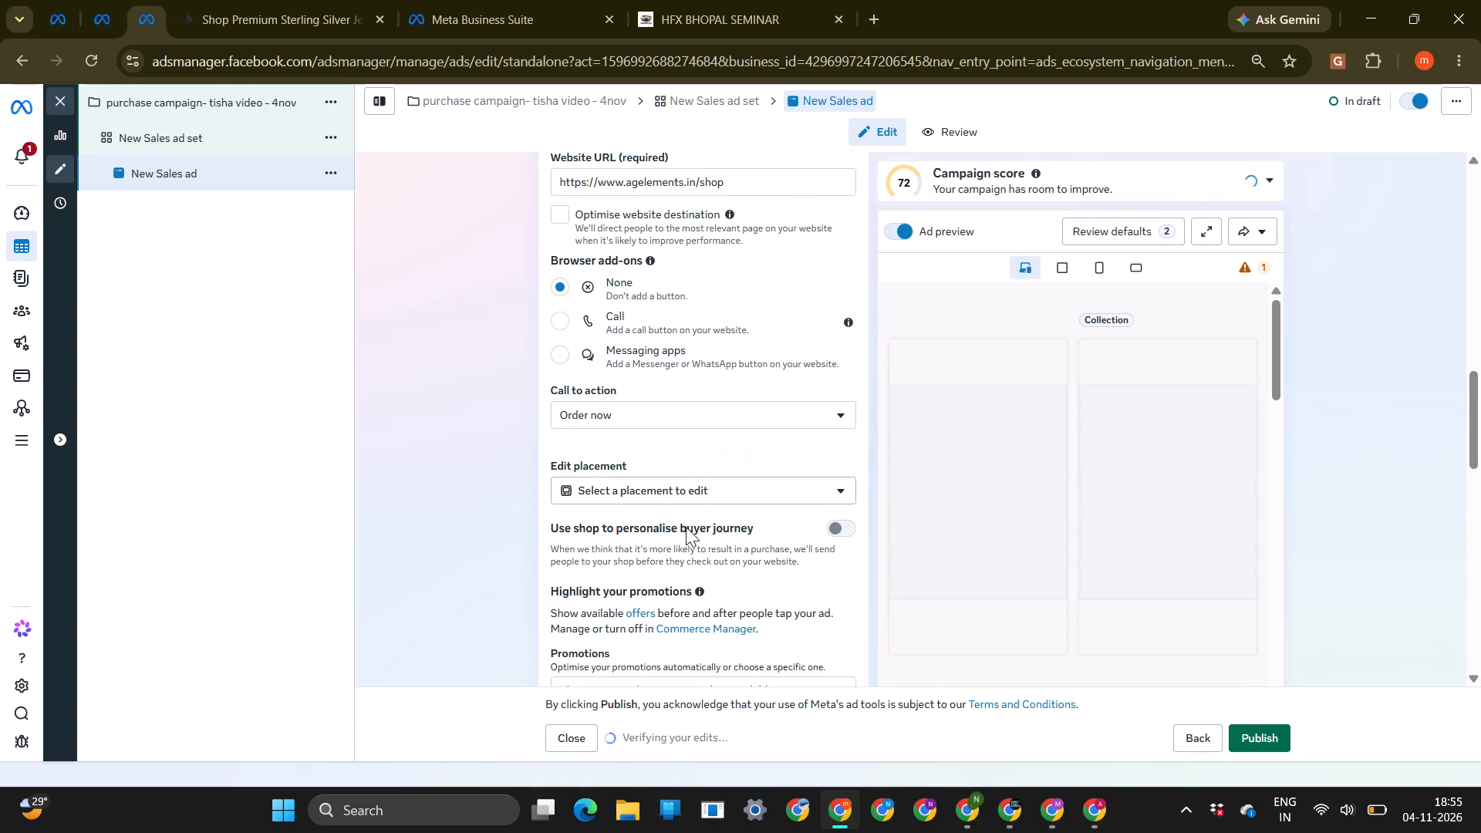
pyautogui.scroll(5, 529, 473)
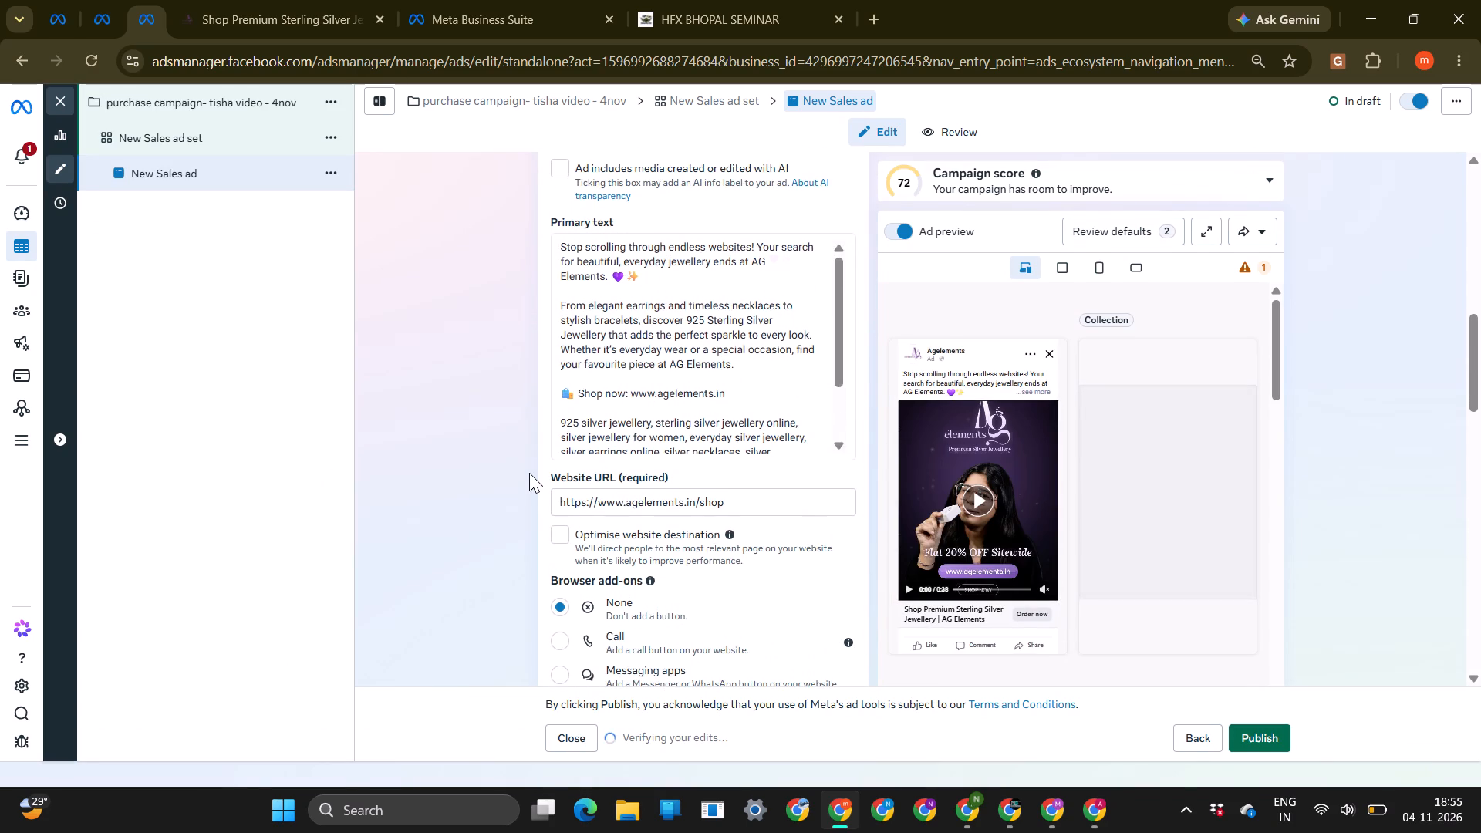
pyautogui.scroll(4, 529, 473)
pyautogui.click(695, 98)
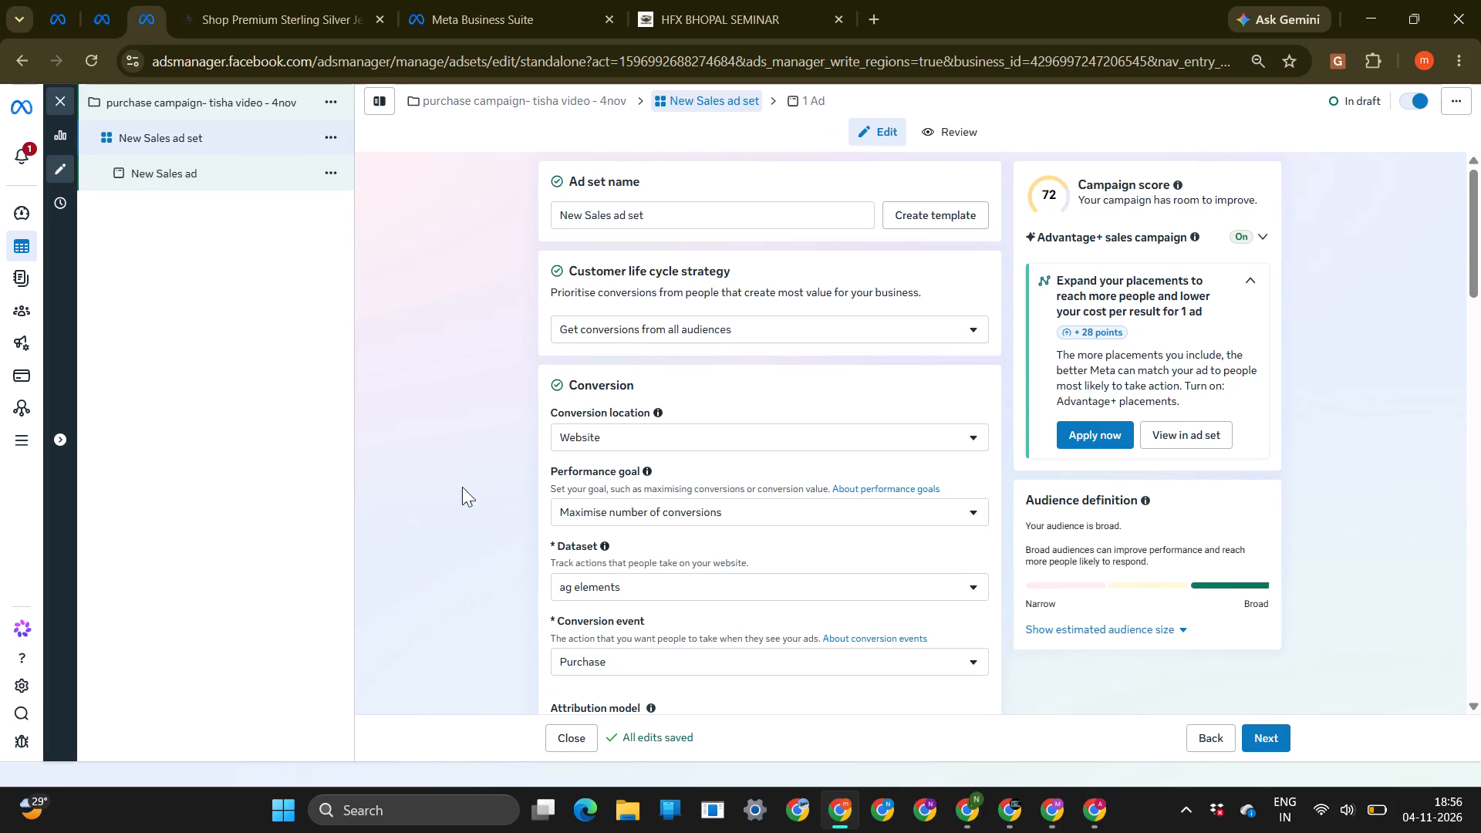
# Review the New Sales ad set's settings down through the Audience section, opening the age range.
pyautogui.scroll(-6, 445, 540)
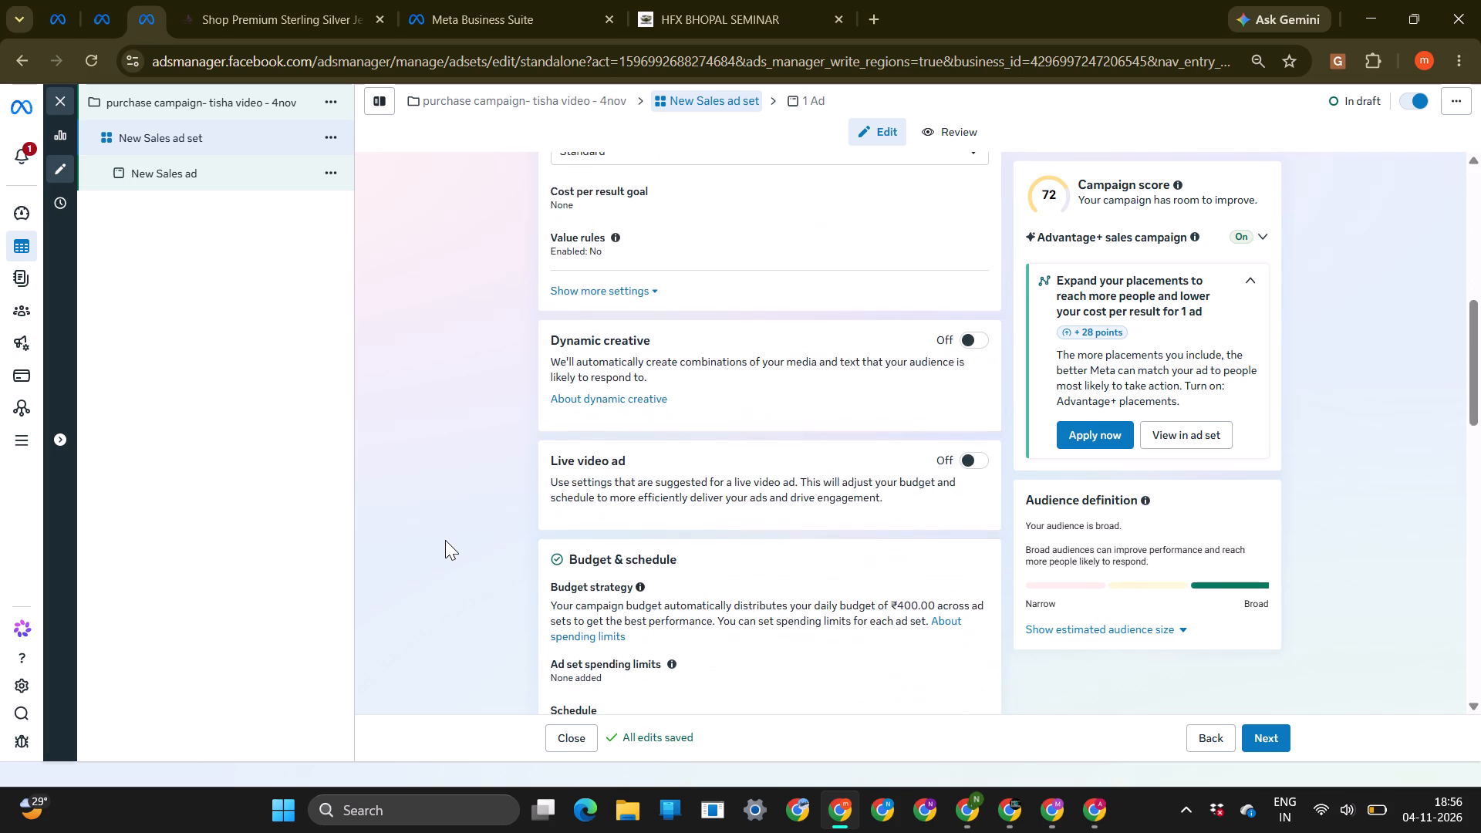
pyautogui.scroll(-6, 445, 540)
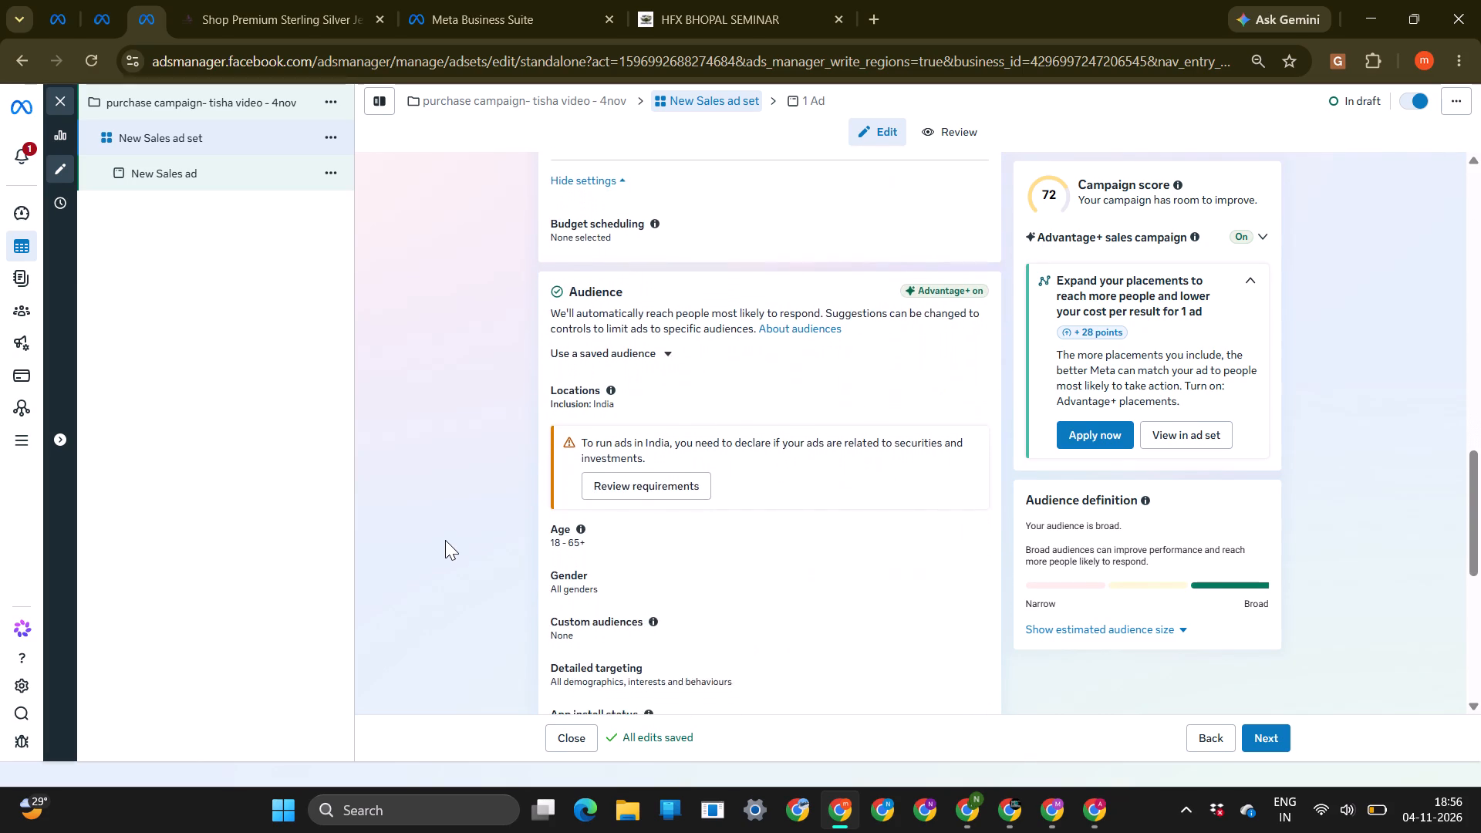
pyautogui.scroll(-1, 445, 540)
pyautogui.click(592, 514)
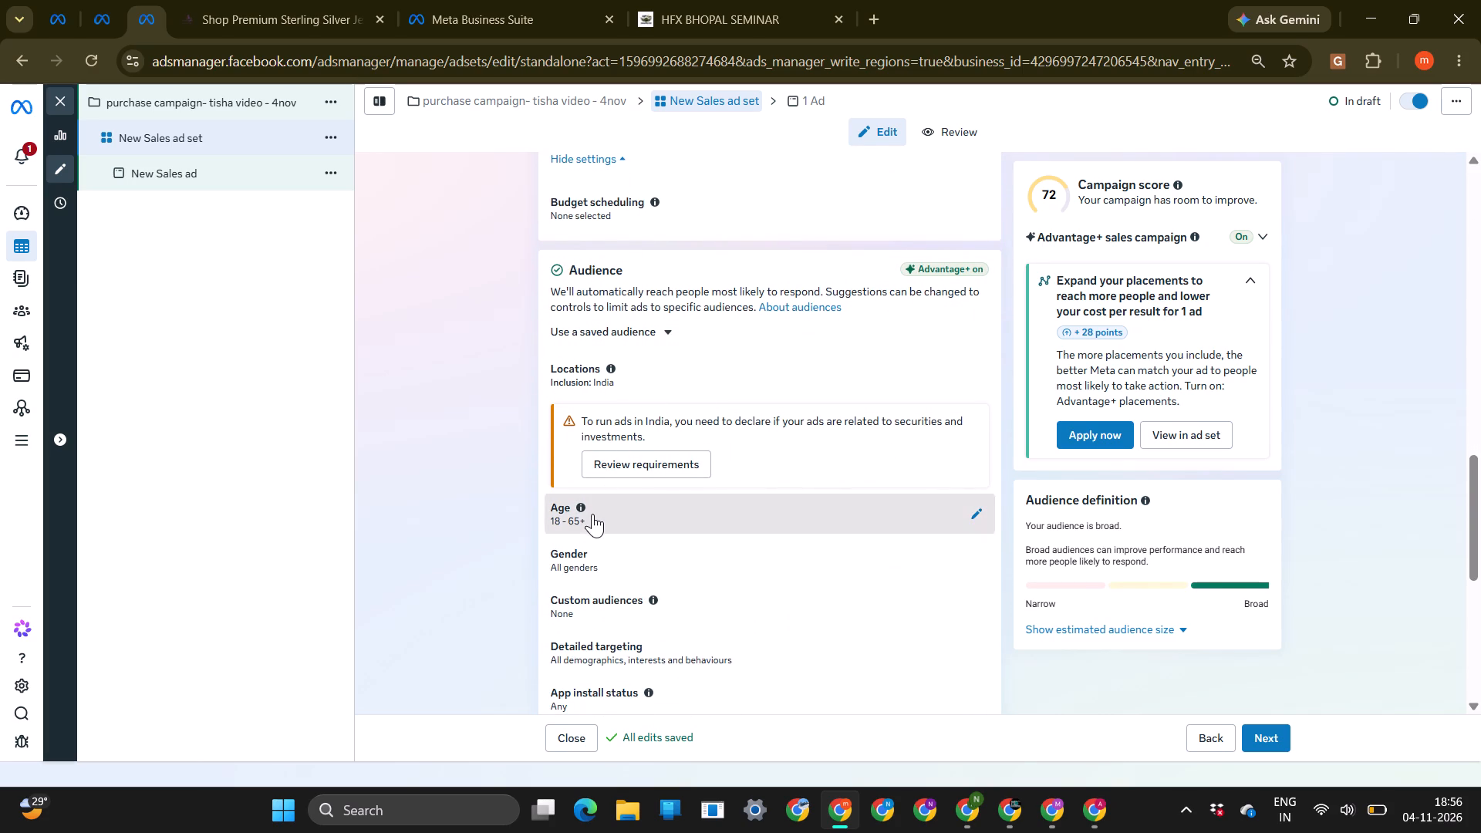
pyautogui.scroll(-2, 500, 526)
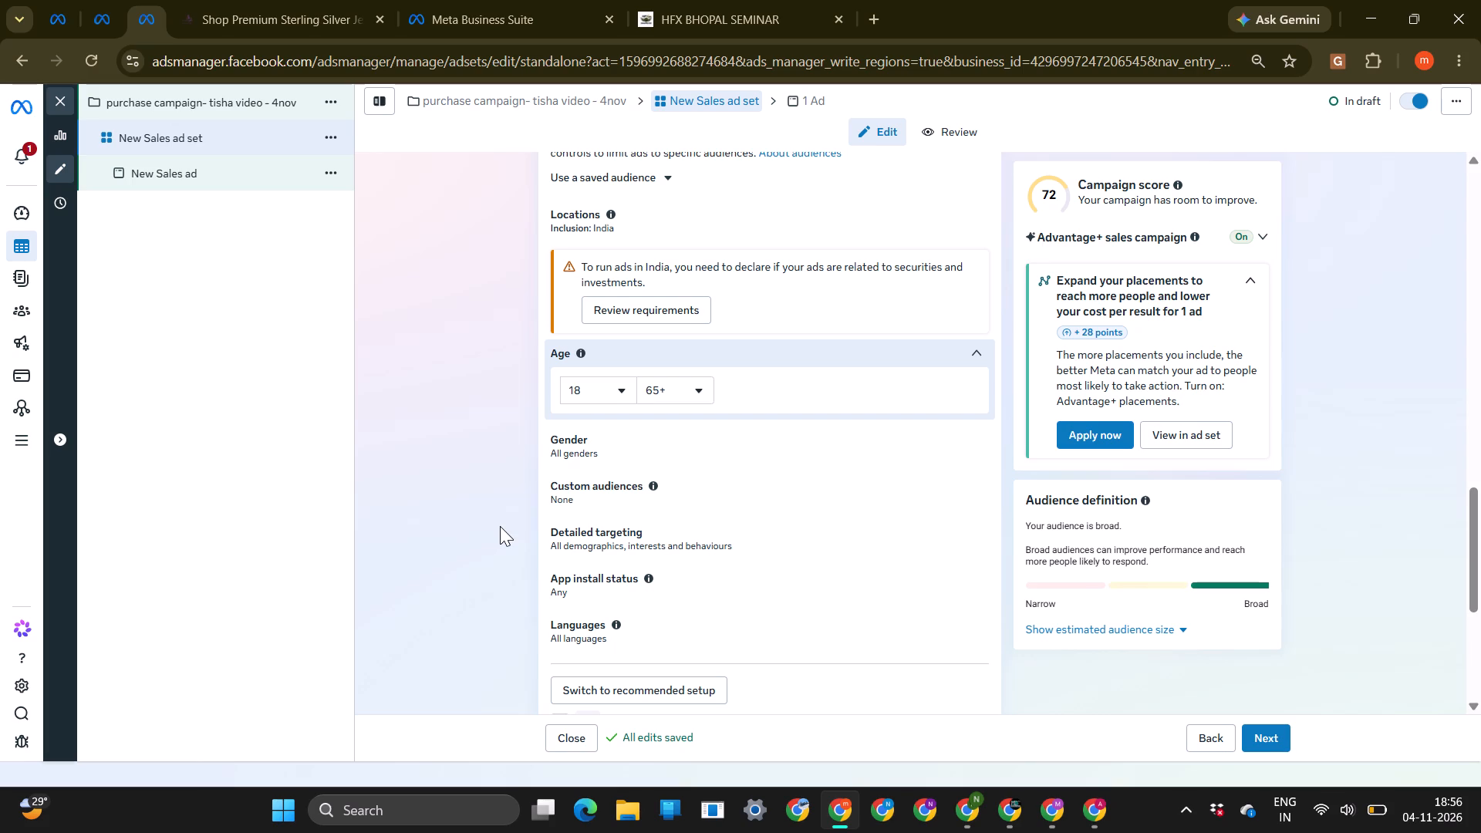
pyautogui.click(517, 463)
pyautogui.scroll(-1, 517, 463)
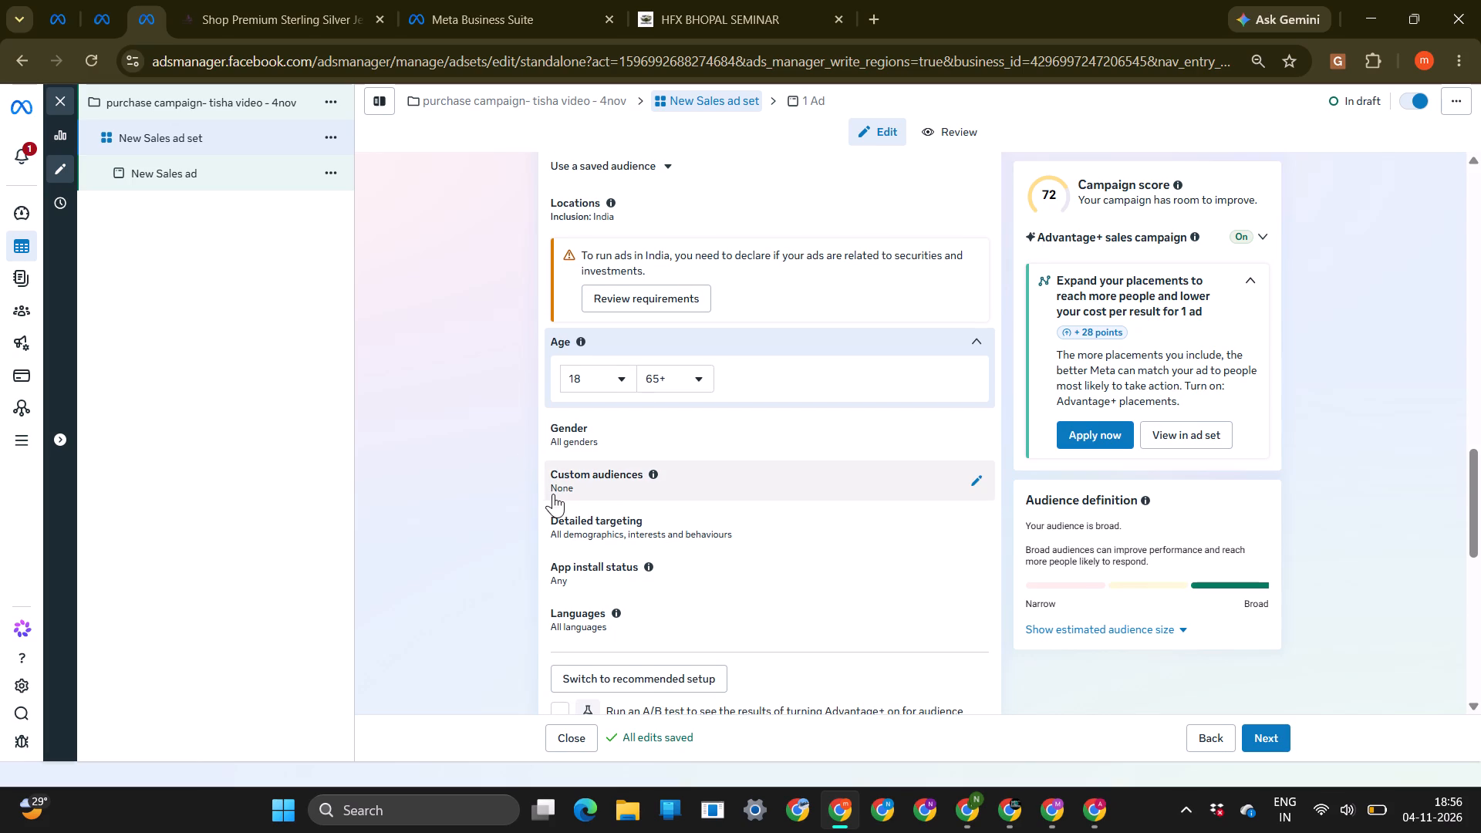
# Search detailed targeting for jewellery and ring, adding the interests jewellery design (jewellery) and Ring (jewellery).
pyautogui.click(632, 548)
pyautogui.click(657, 530)
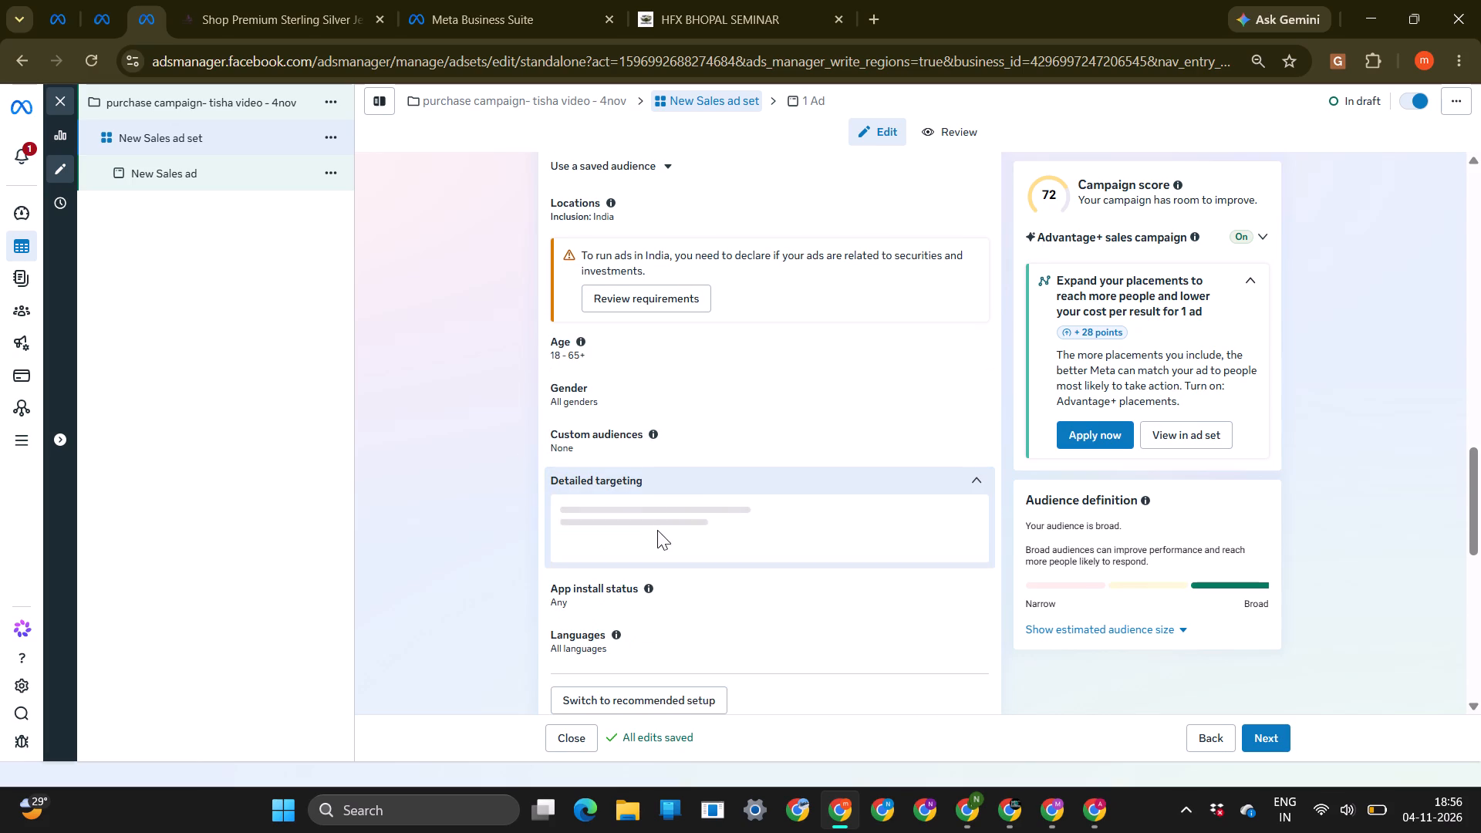
pyautogui.click(617, 547)
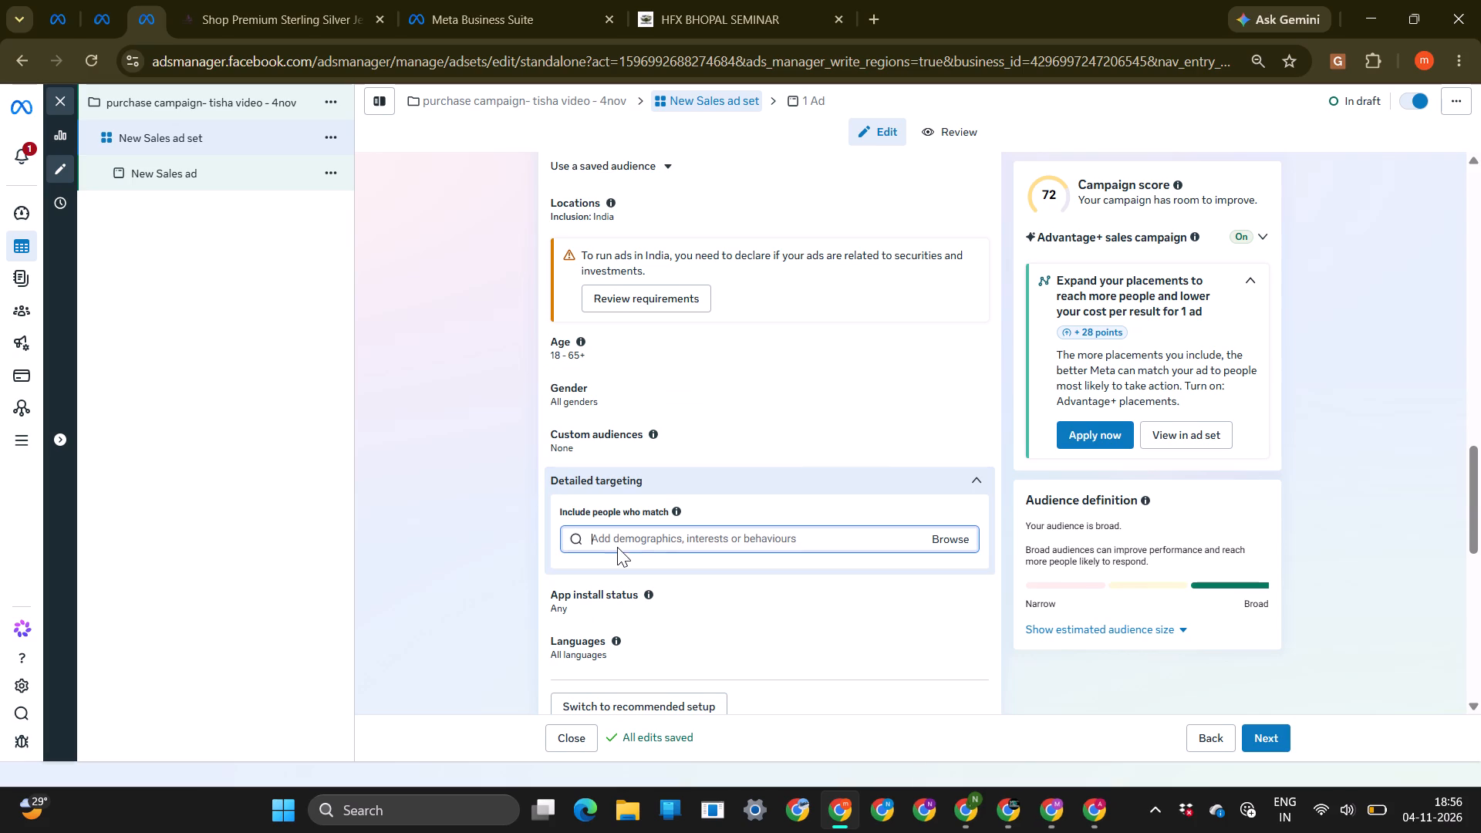
pyautogui.rightClick(625, 538)
pyautogui.click(575, 538)
pyautogui.click(597, 536)
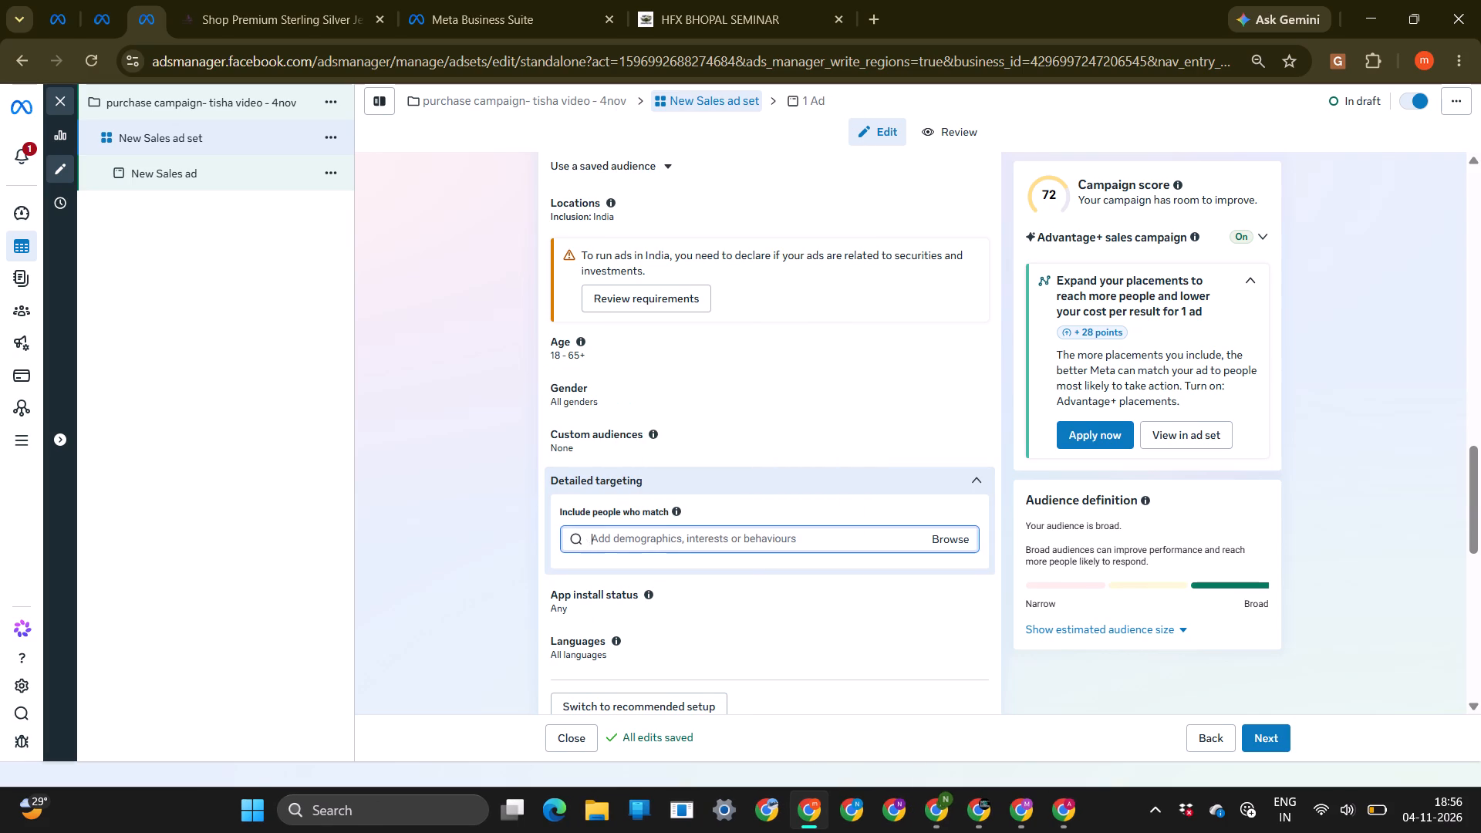
pyautogui.write('jeweller')
pyautogui.press('y')
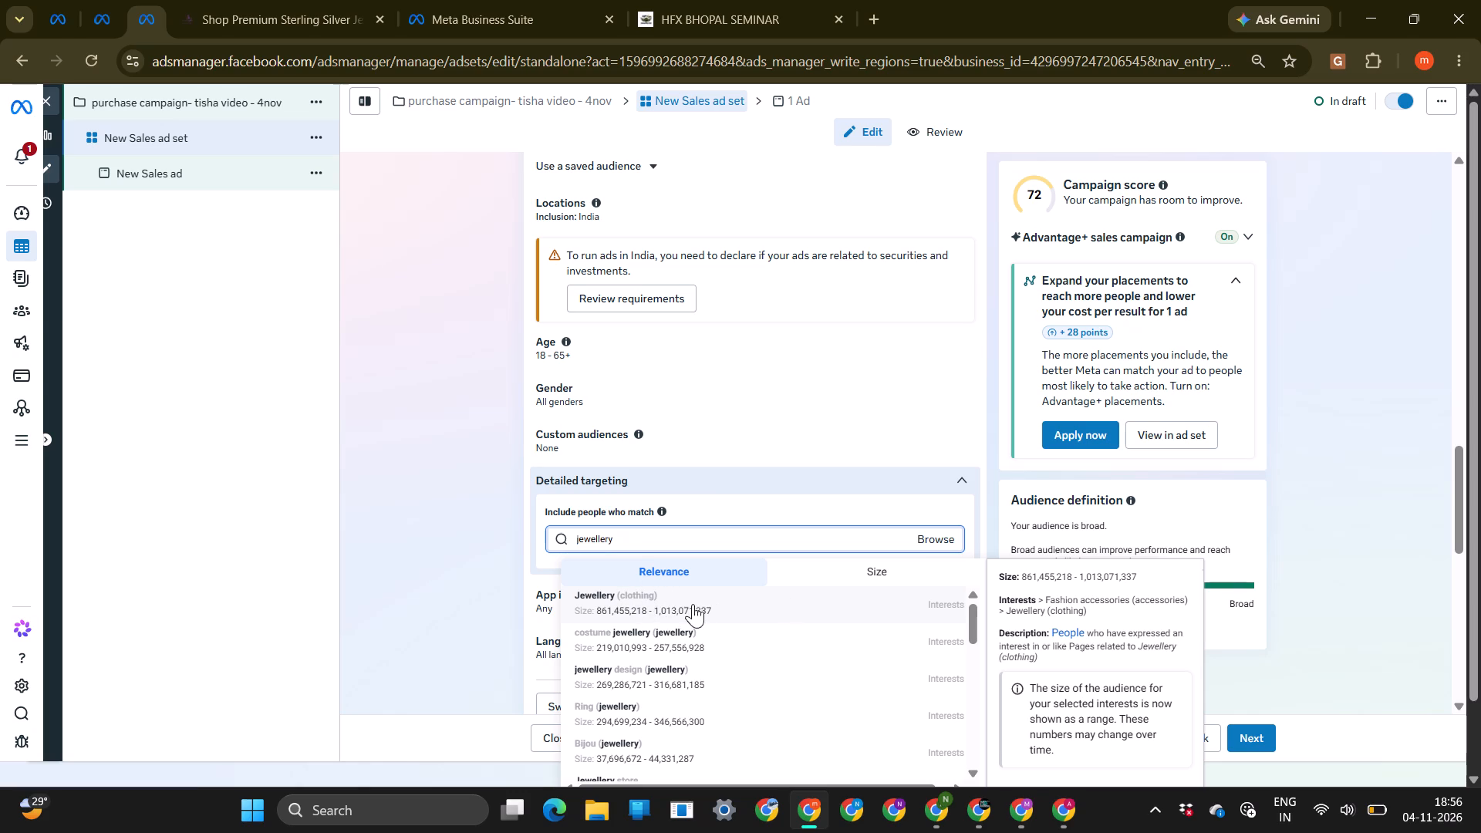
pyautogui.click(646, 675)
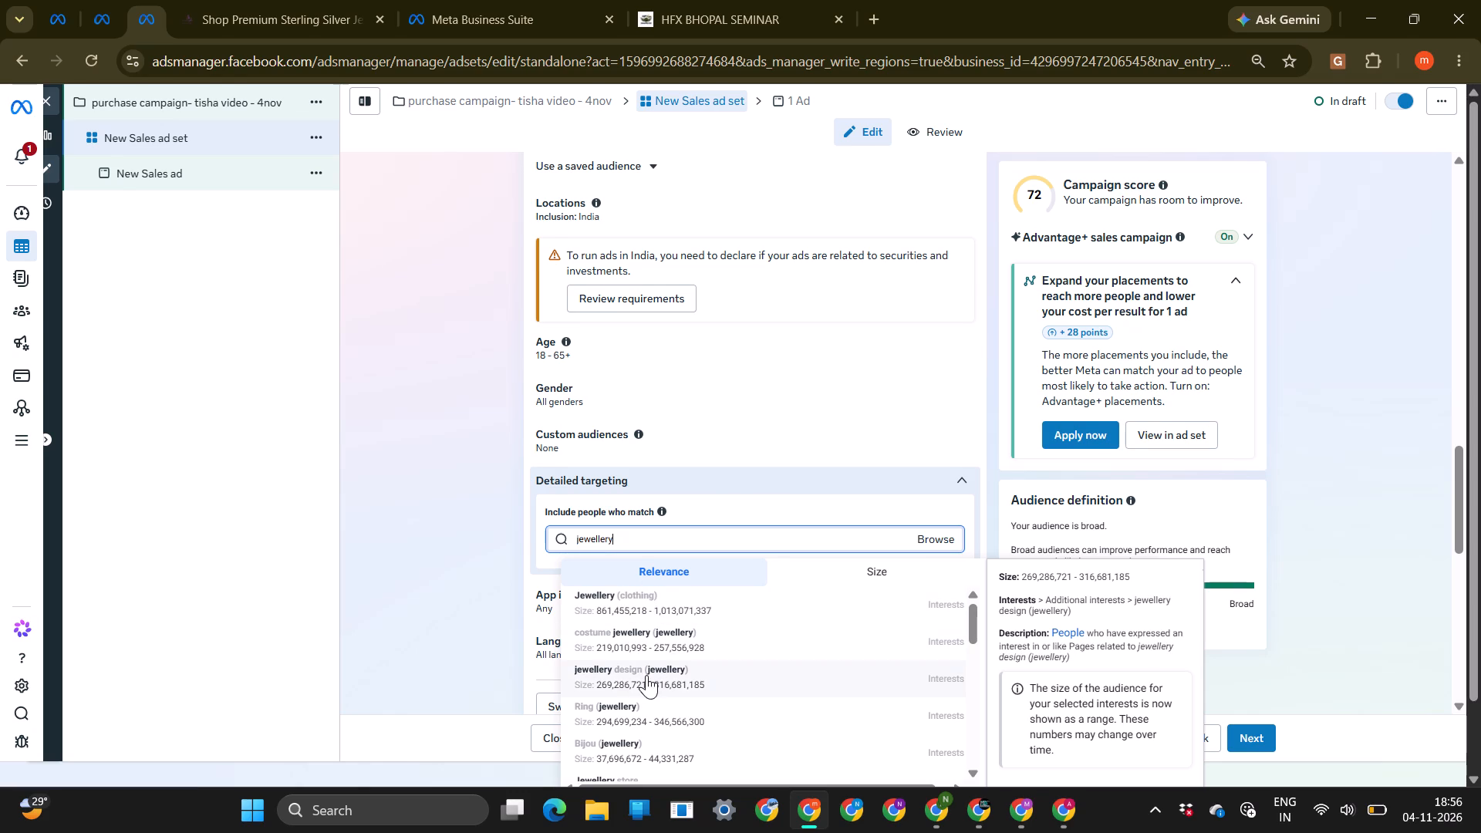
pyautogui.click(609, 607)
pyautogui.write('ring')
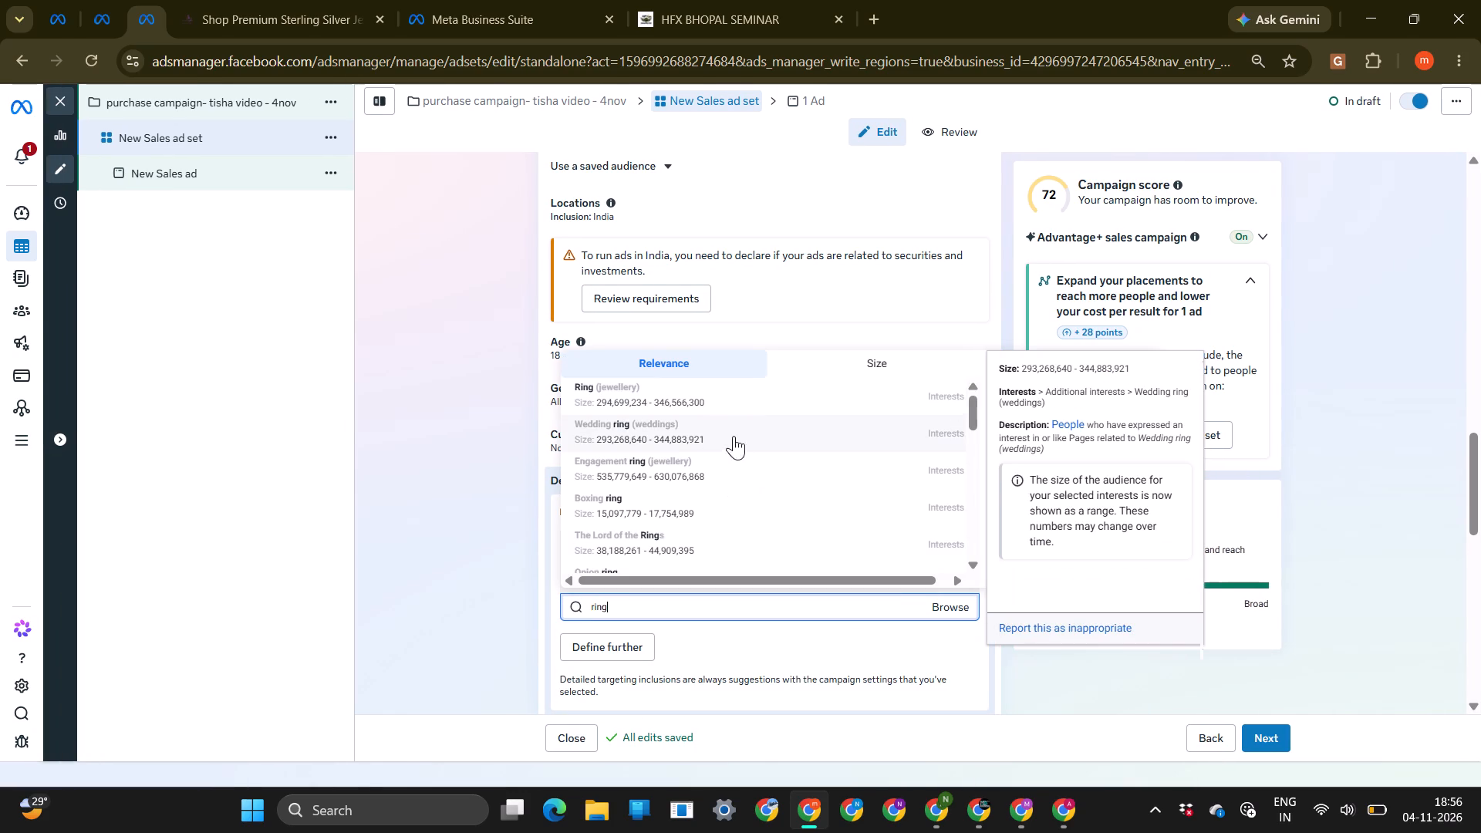
pyautogui.click(616, 391)
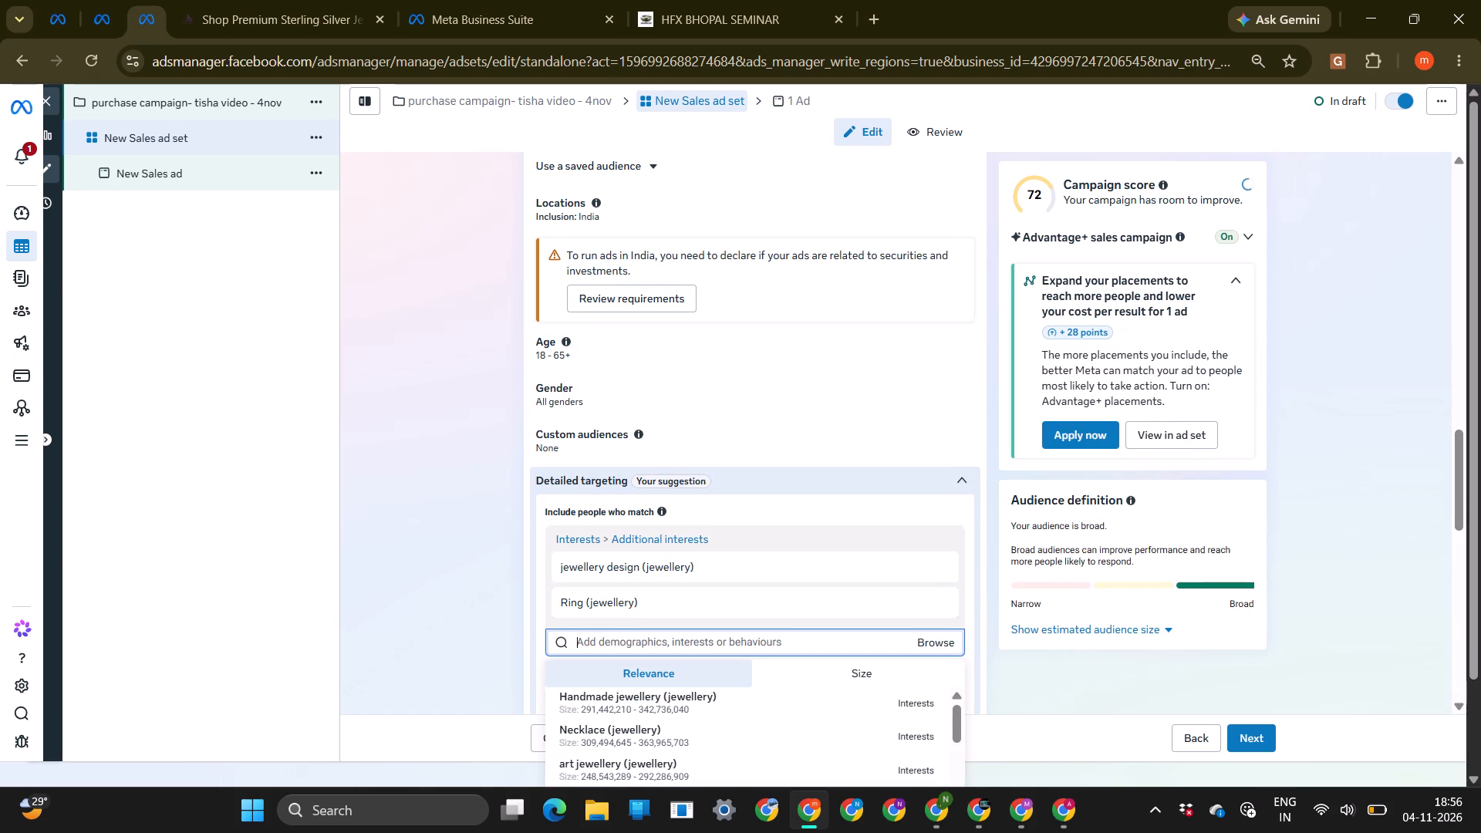
# Add the suggested interests Earring, Bracelet, Necklace, Wedding ring and pendant to the detailed targeting.
pyautogui.click(612, 641)
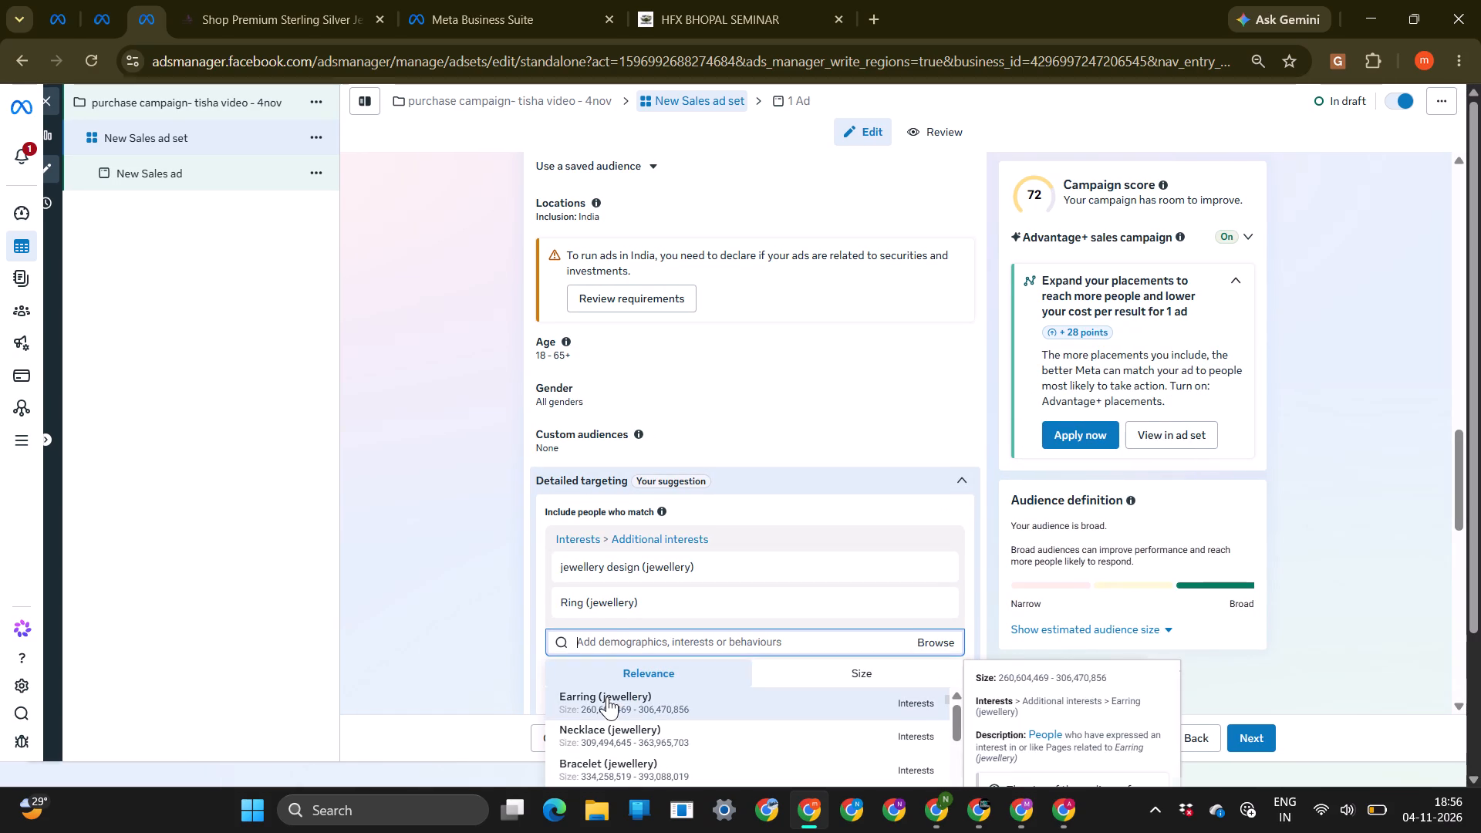
pyautogui.click(607, 703)
pyautogui.scroll(-3, 488, 615)
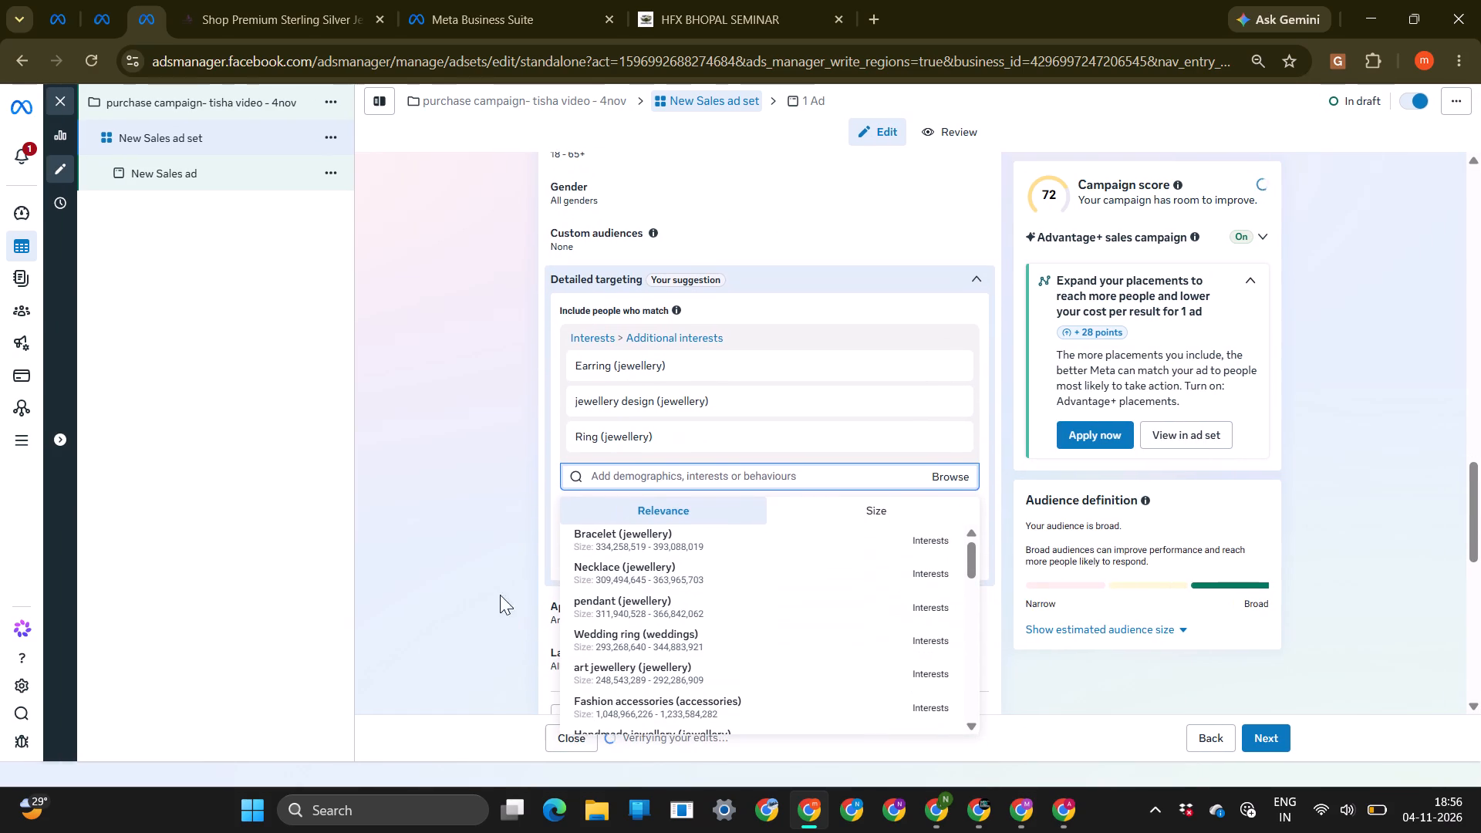
pyautogui.click(639, 541)
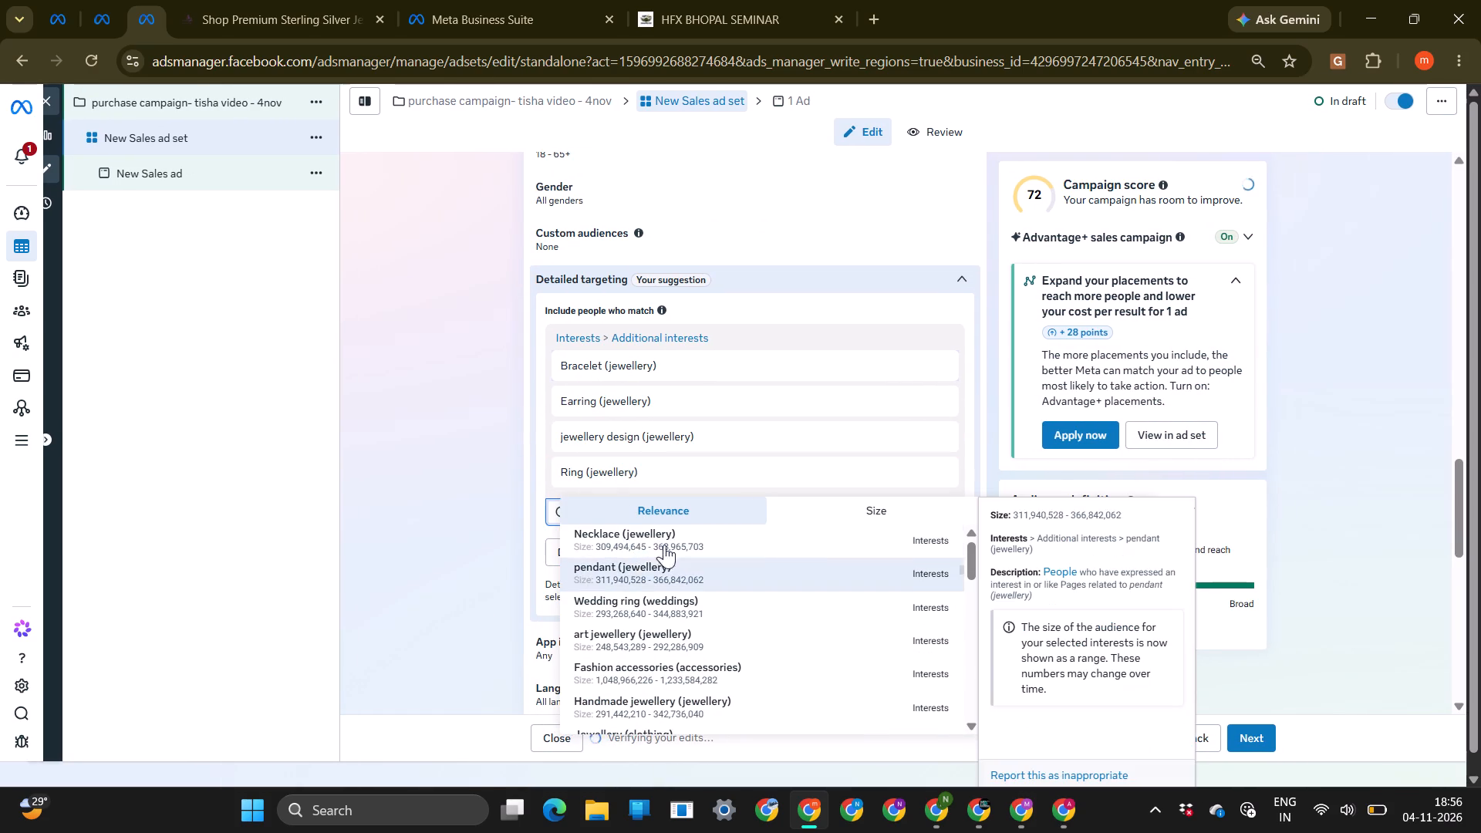
pyautogui.click(626, 541)
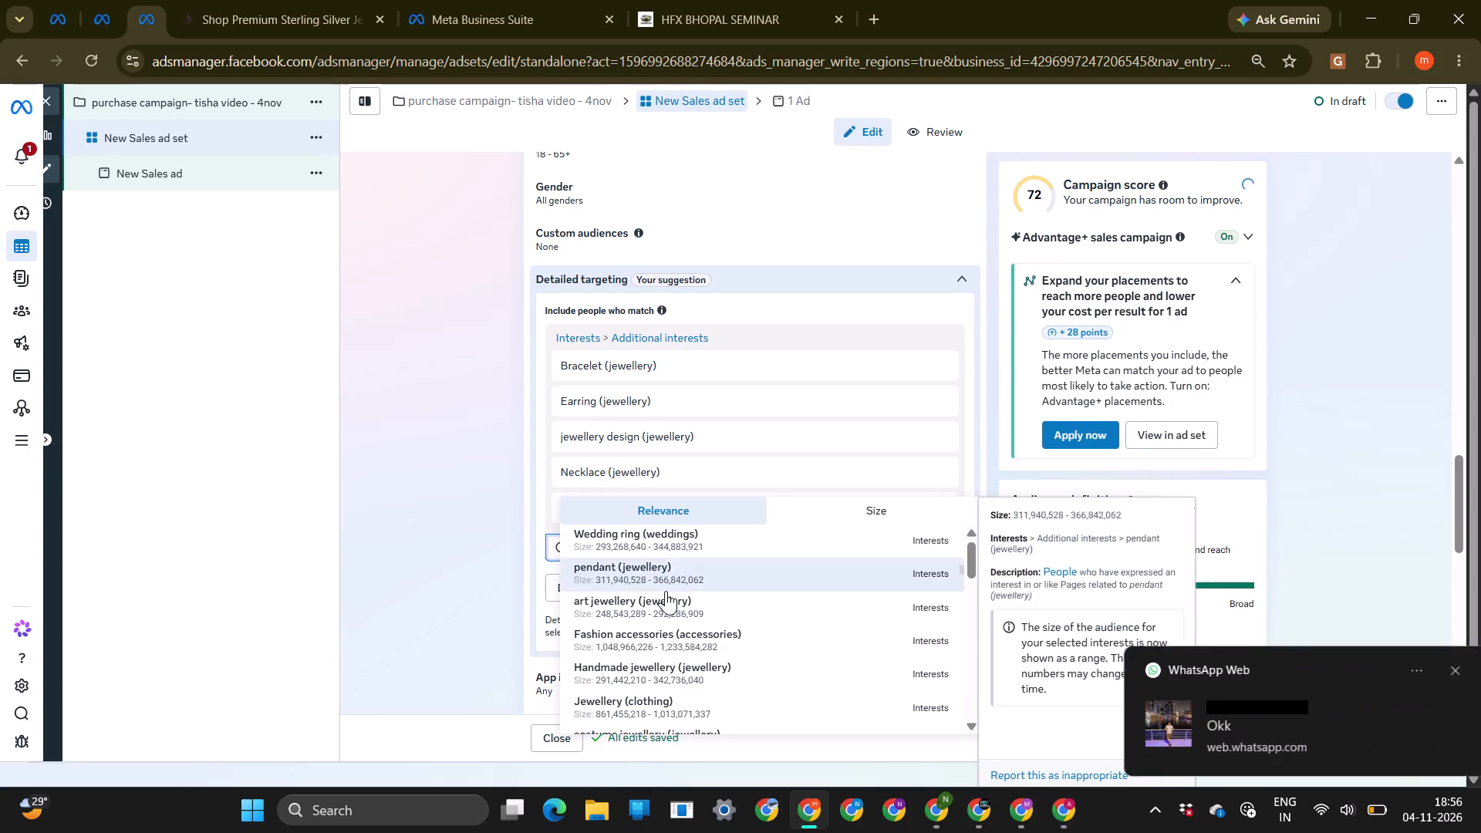
pyautogui.scroll(1, 707, 604)
pyautogui.click(620, 541)
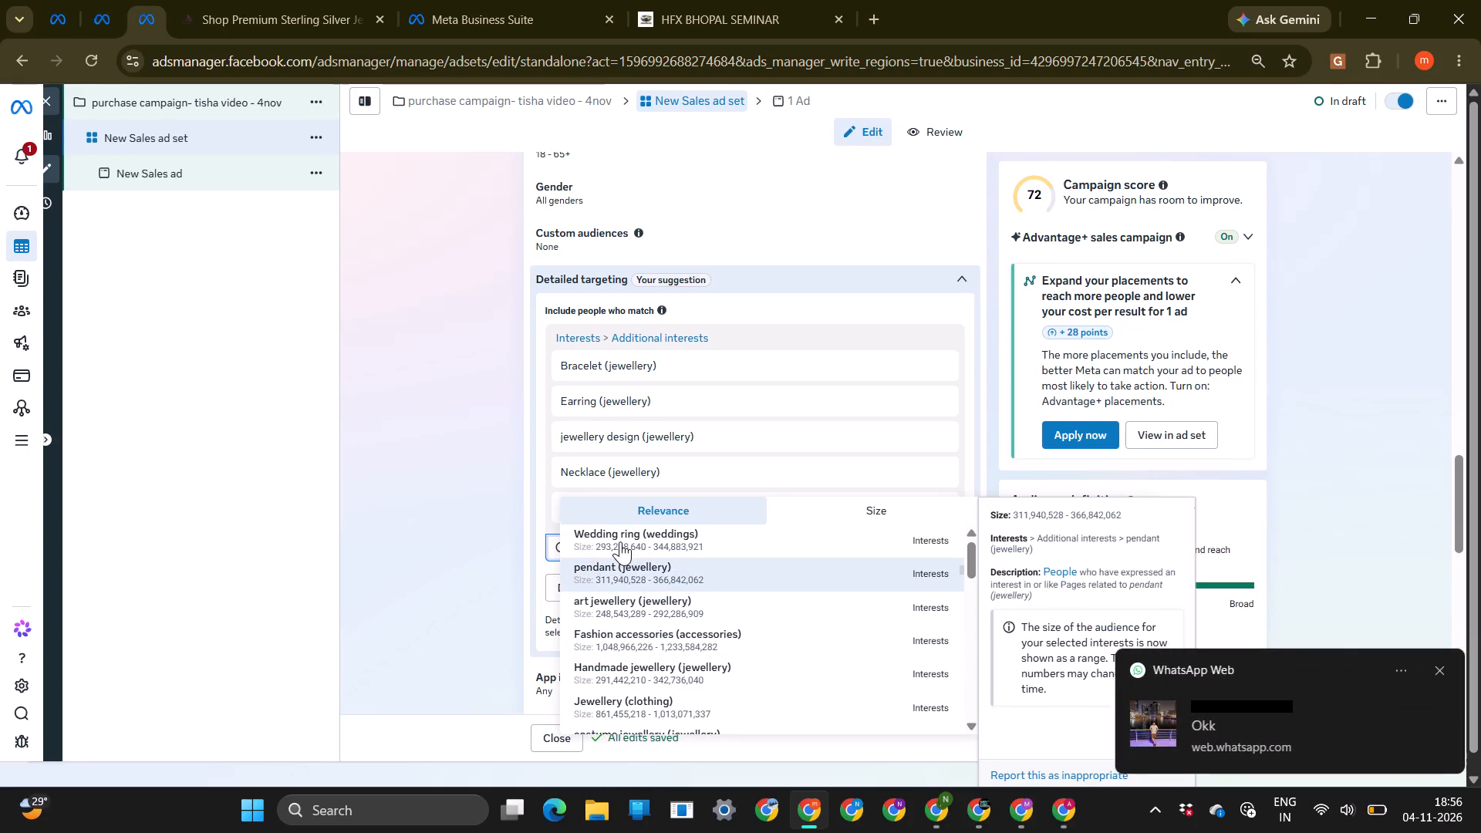
pyautogui.click(639, 575)
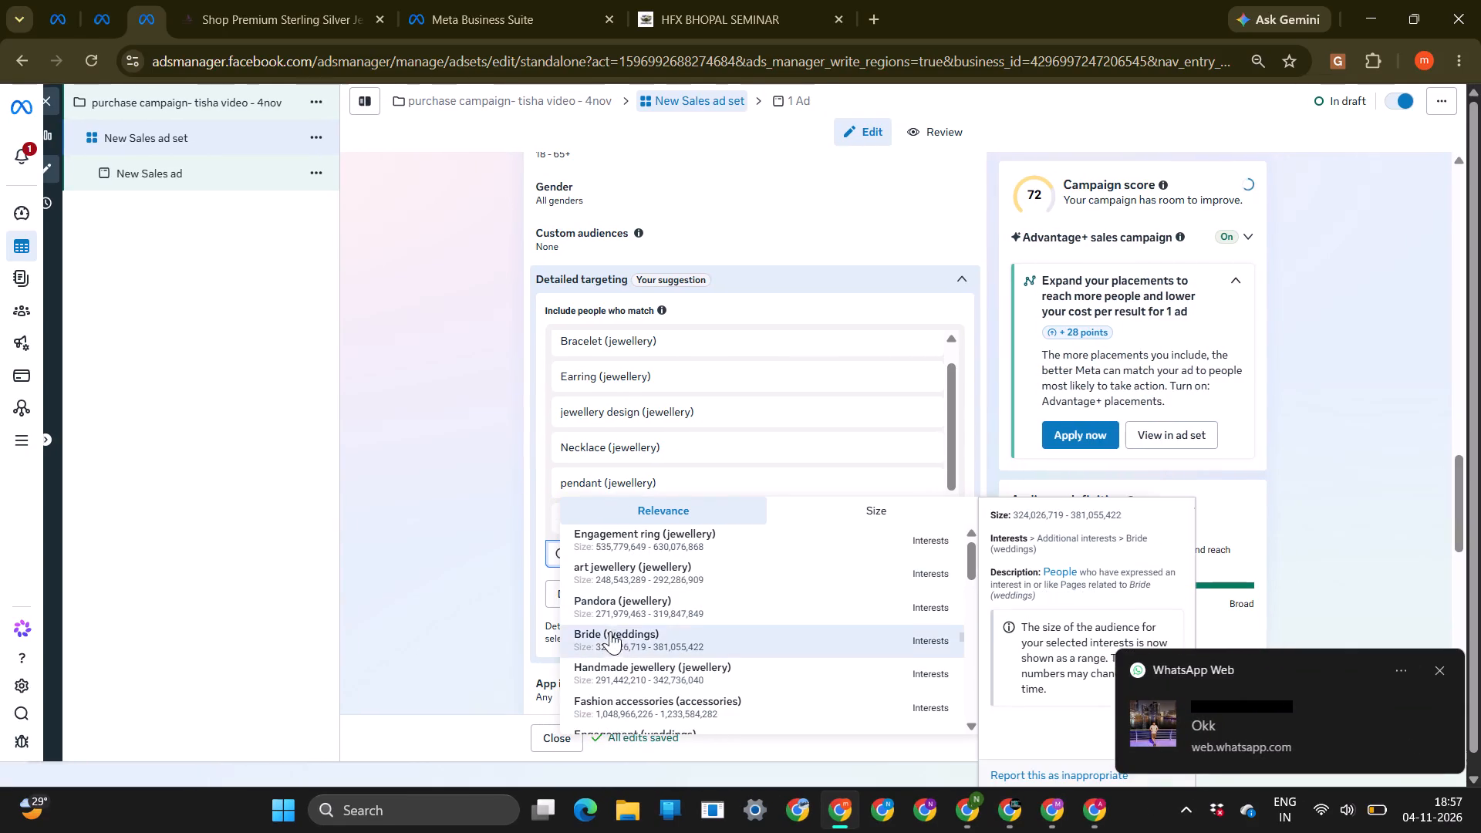
pyautogui.scroll(1, 676, 611)
pyautogui.click(431, 522)
# Search detailed targeting for gift and add the interests Gift (social concept) and gift shop (shopping).
pyautogui.click(633, 549)
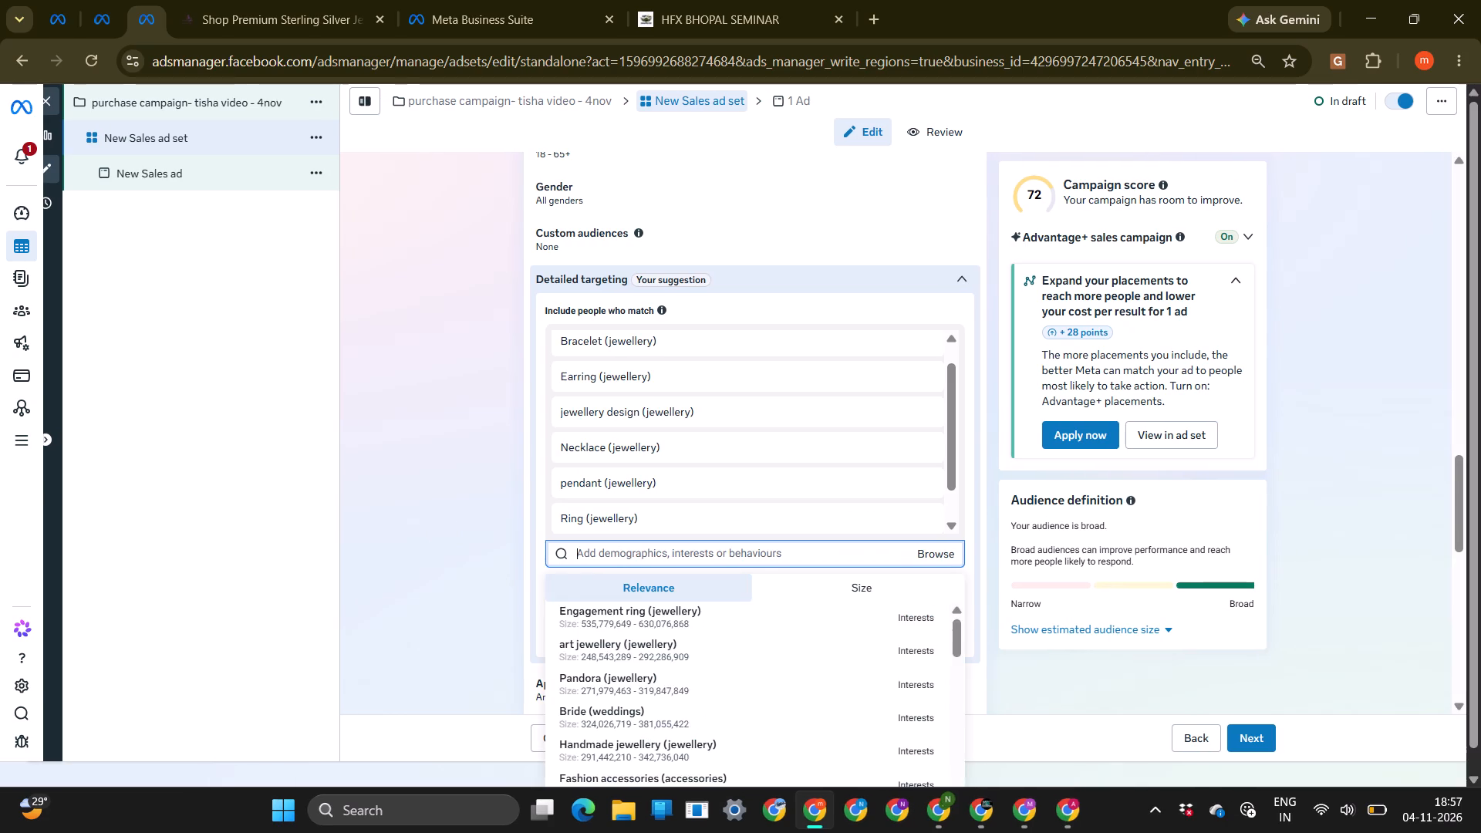
pyautogui.write('git')
pyautogui.press('BackSpace')
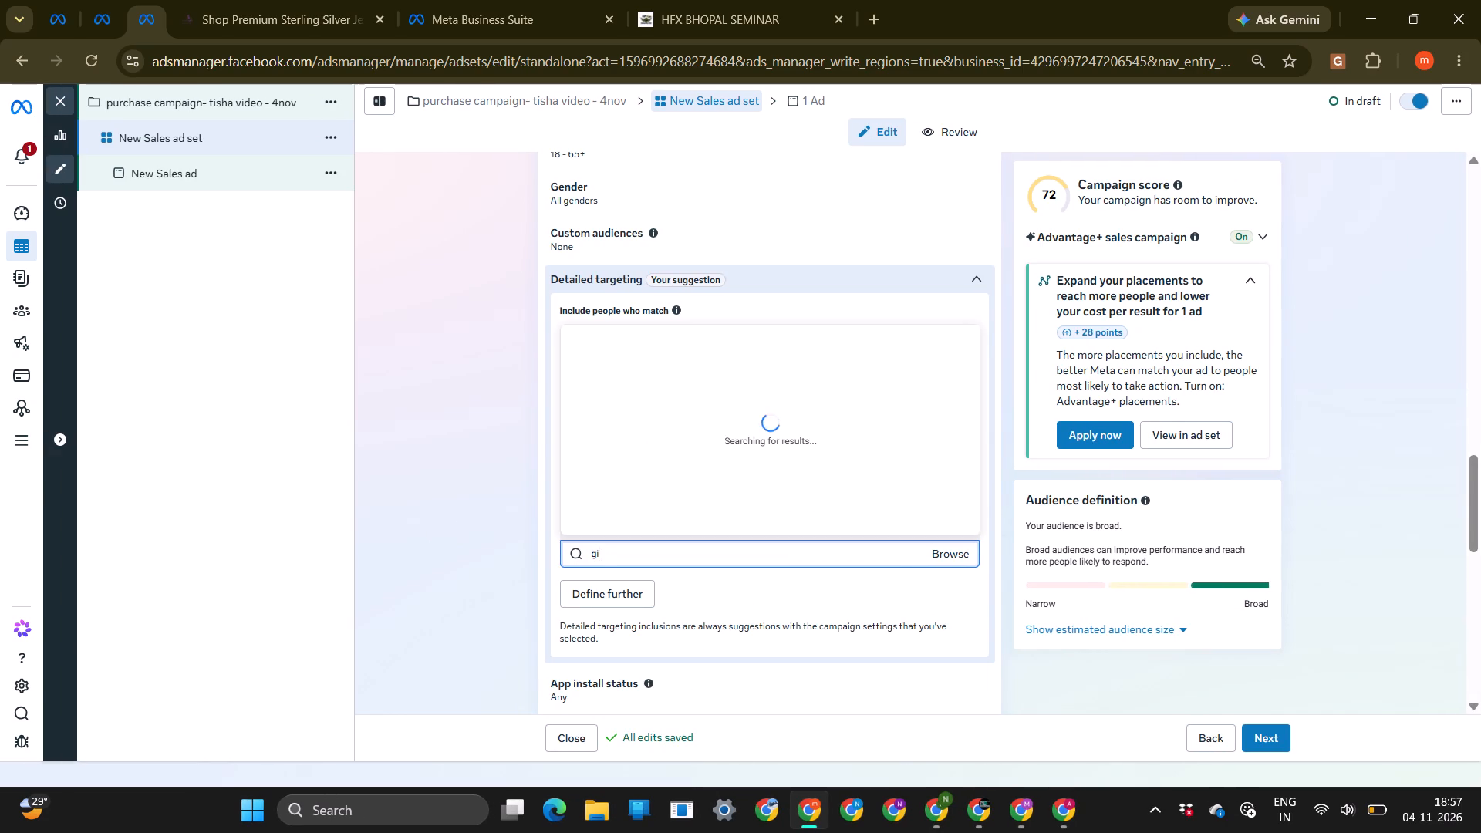
pyautogui.write('ft')
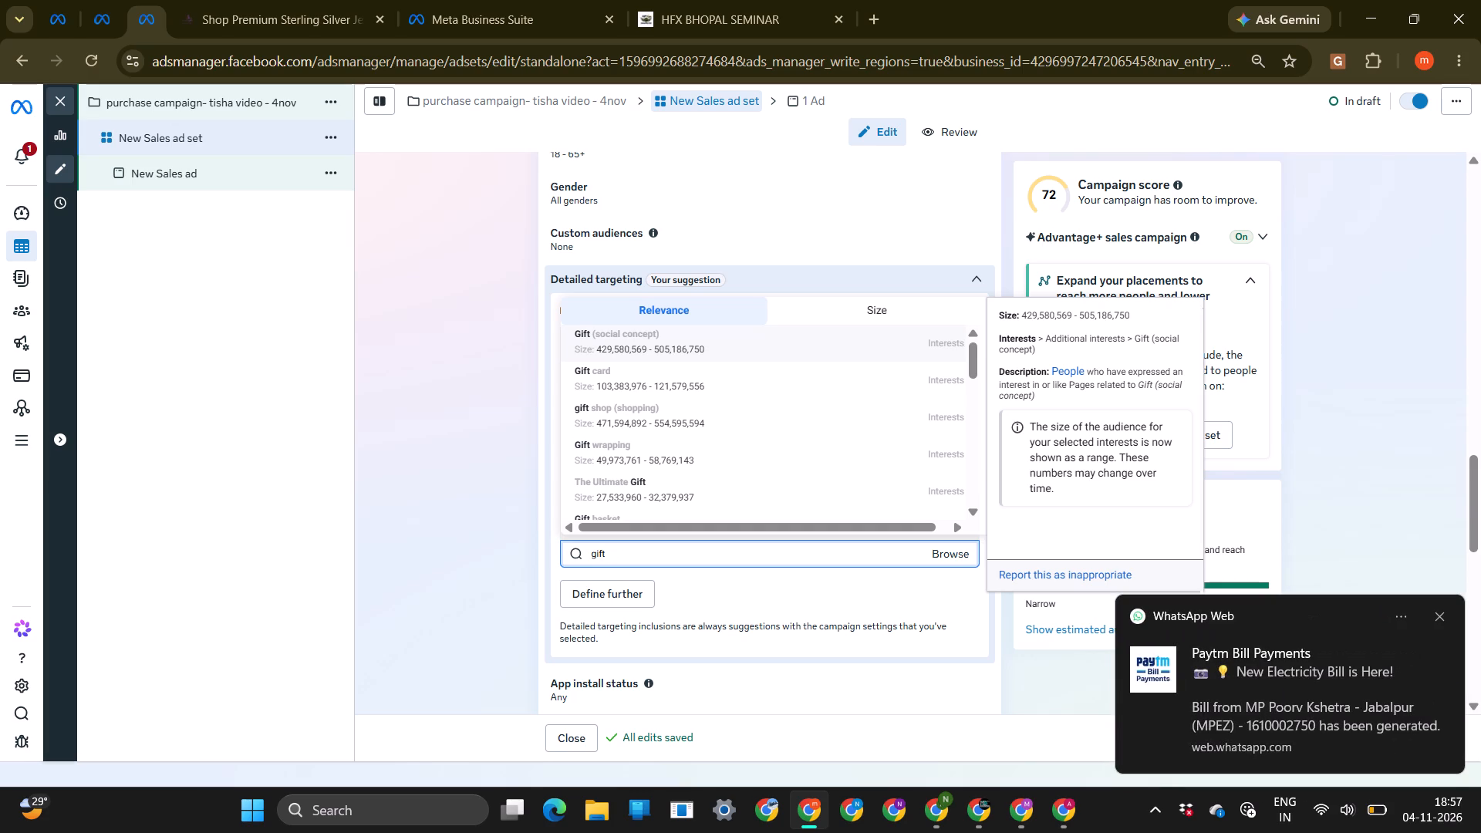
pyautogui.scroll(3, 672, 397)
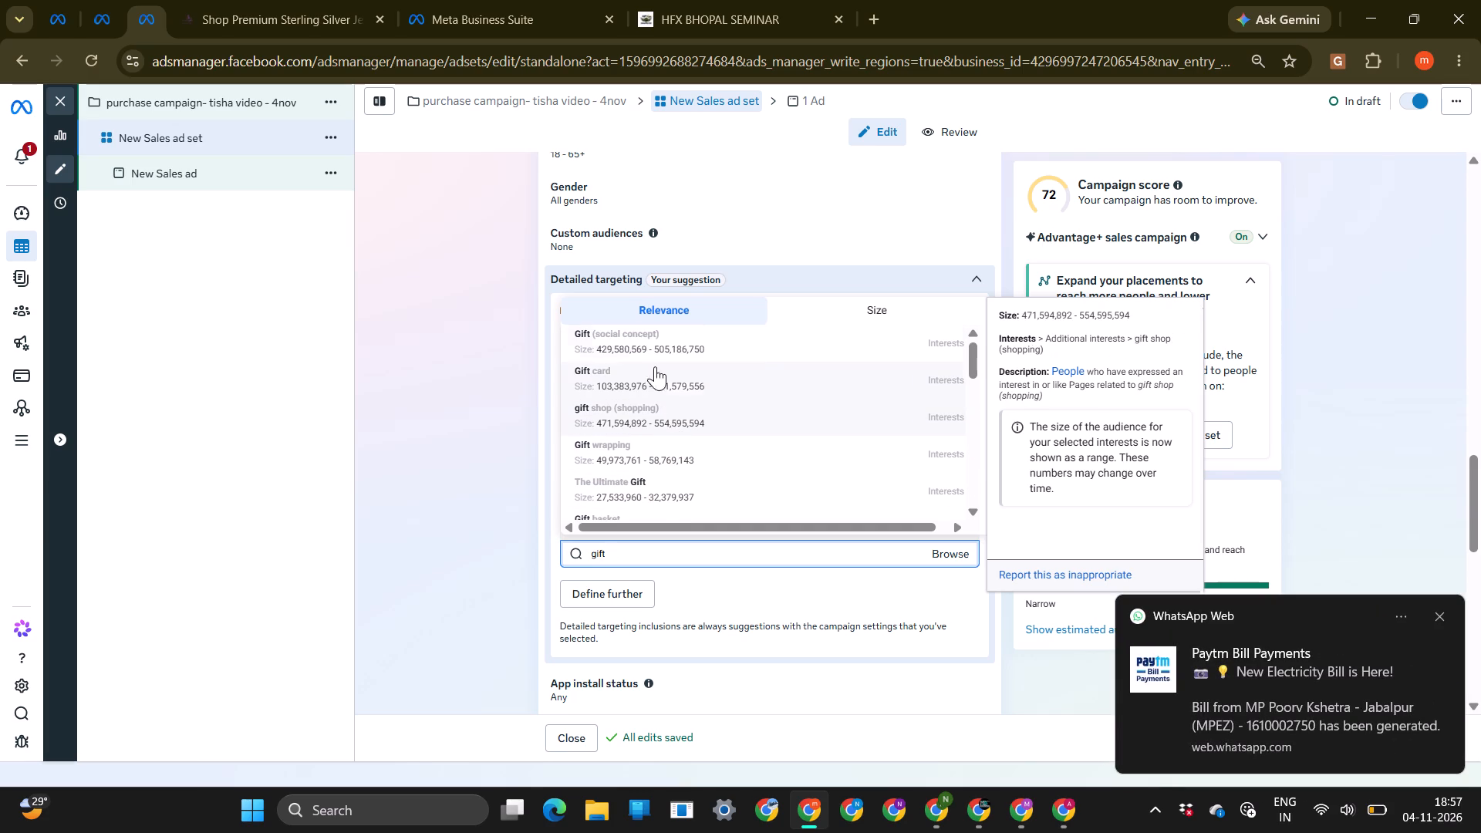
pyautogui.click(636, 342)
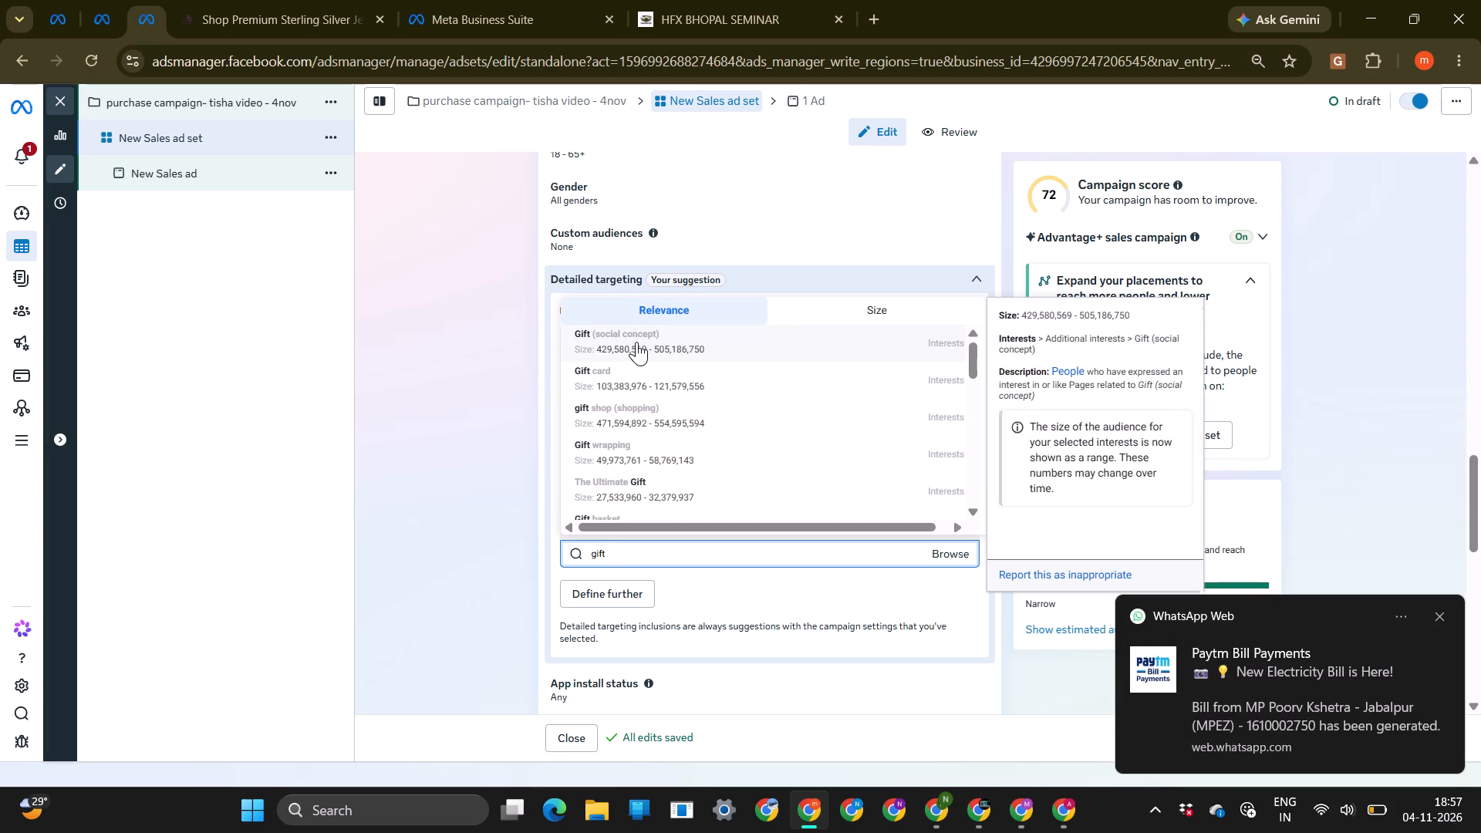
pyautogui.scroll(2, 615, 653)
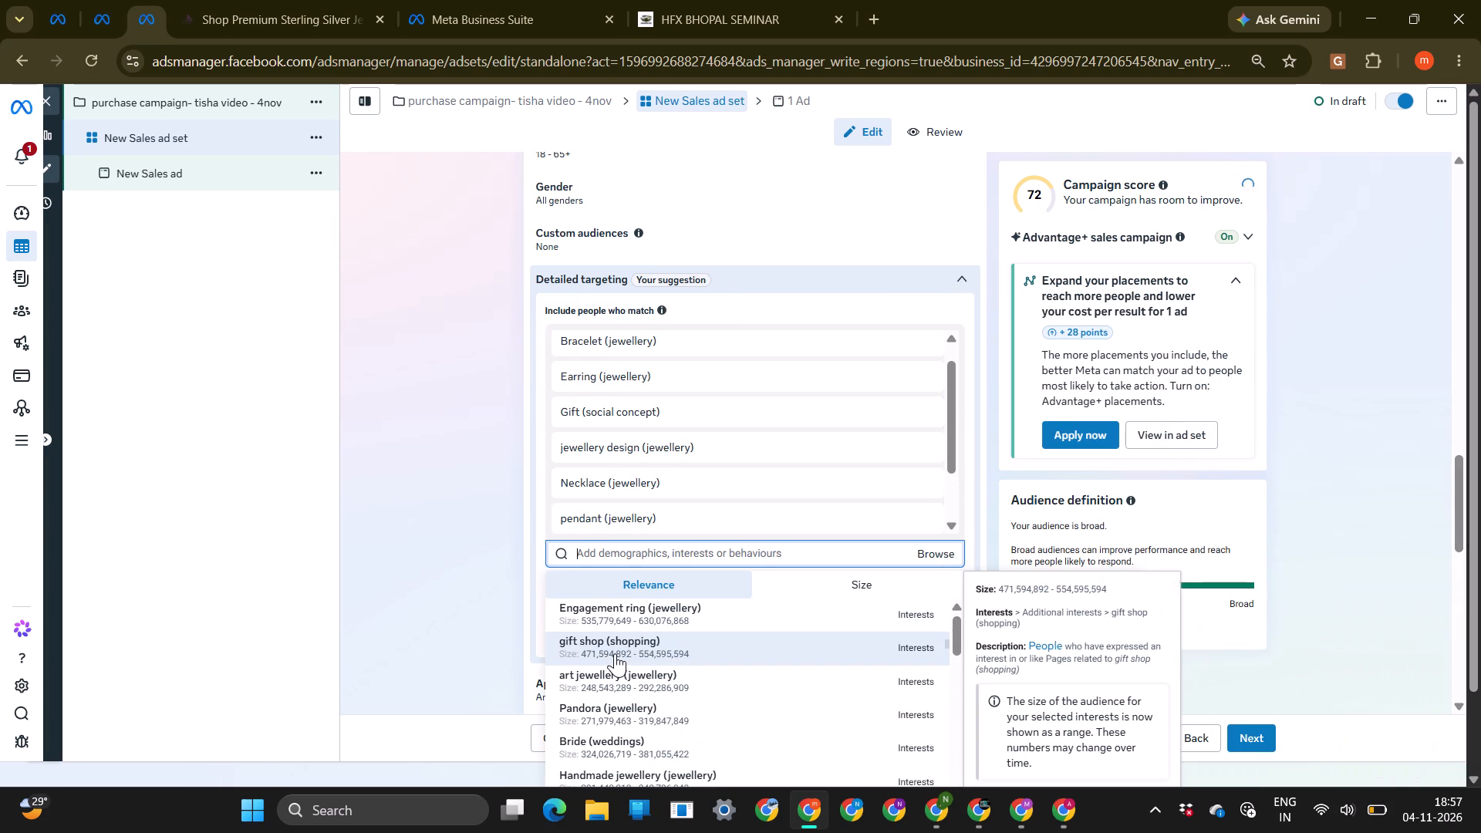
pyautogui.click(630, 651)
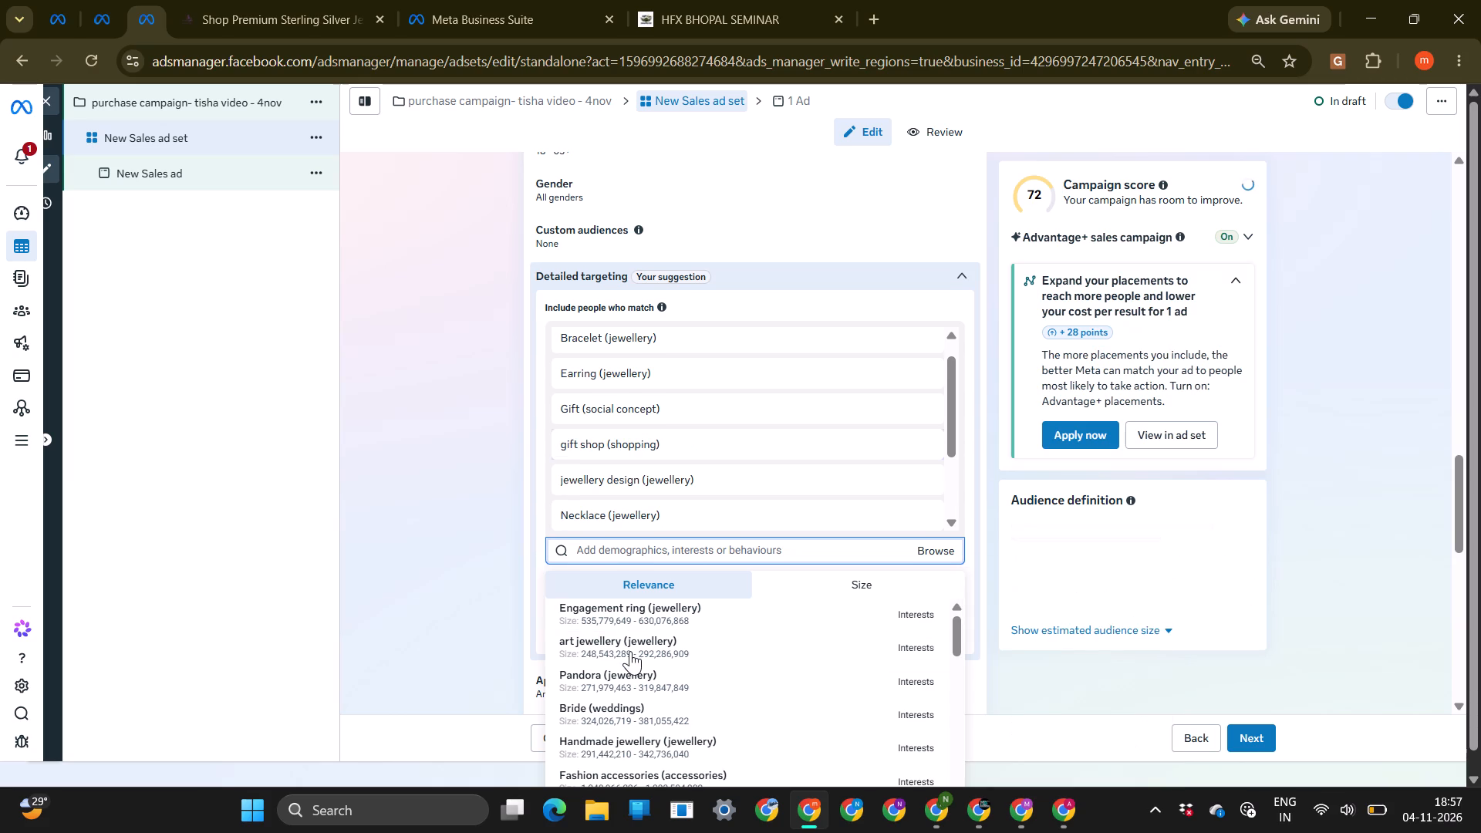
# Search detailed targeting for silver and add the Silver Jewellery interest.
pyautogui.scroll(-2, 675, 698)
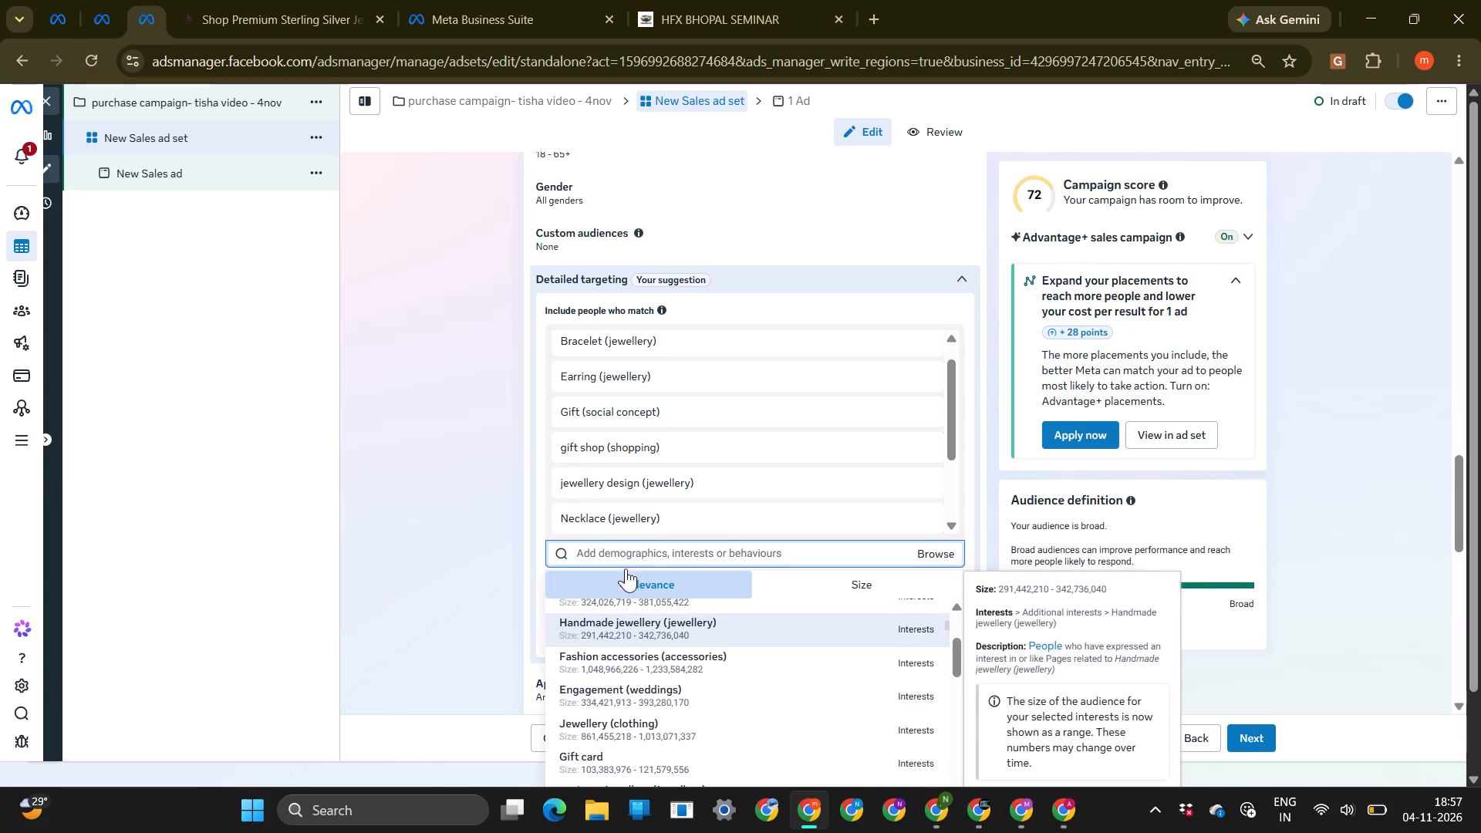
pyautogui.click(623, 554)
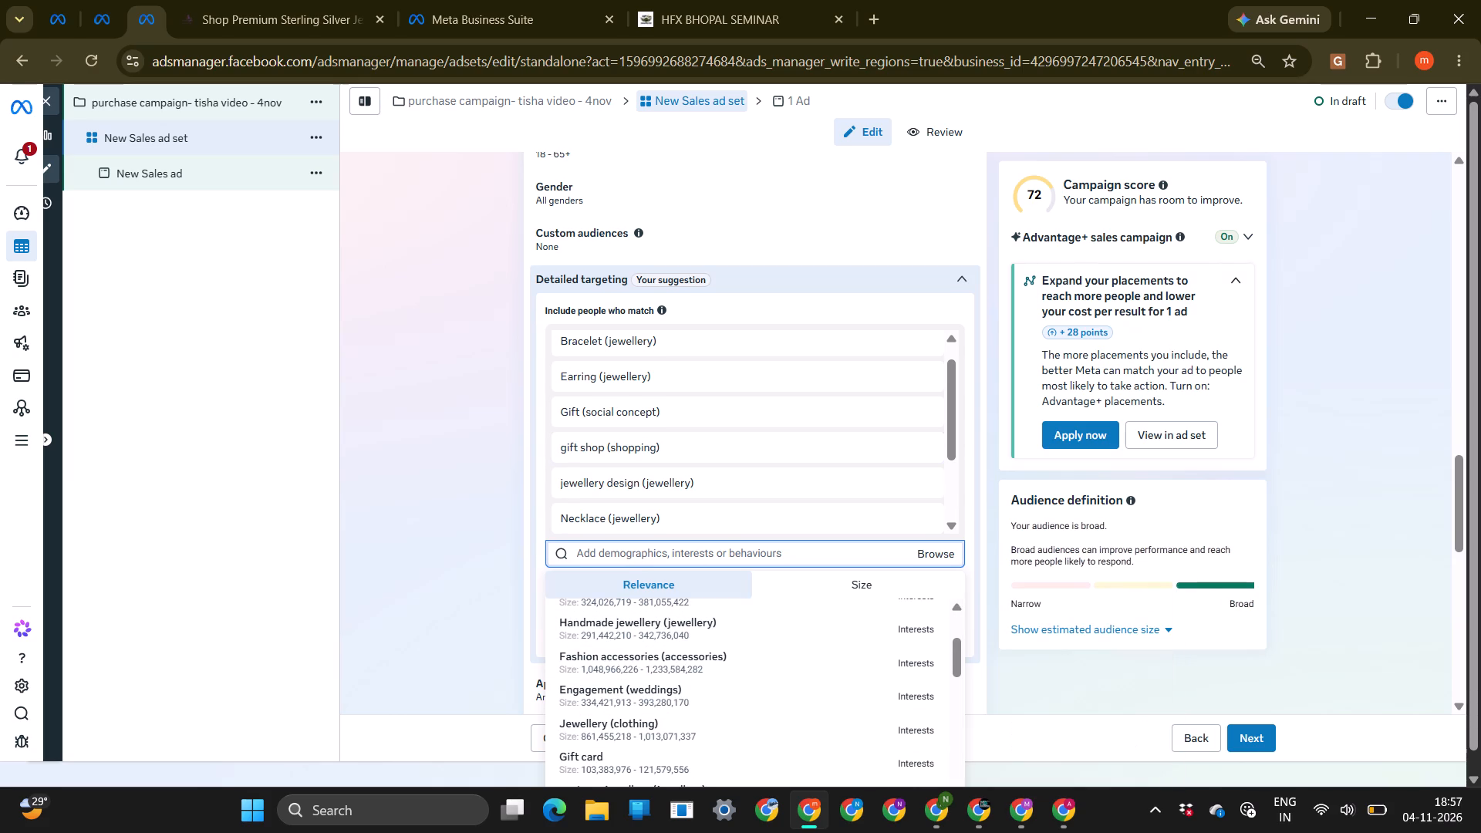
pyautogui.write('silver')
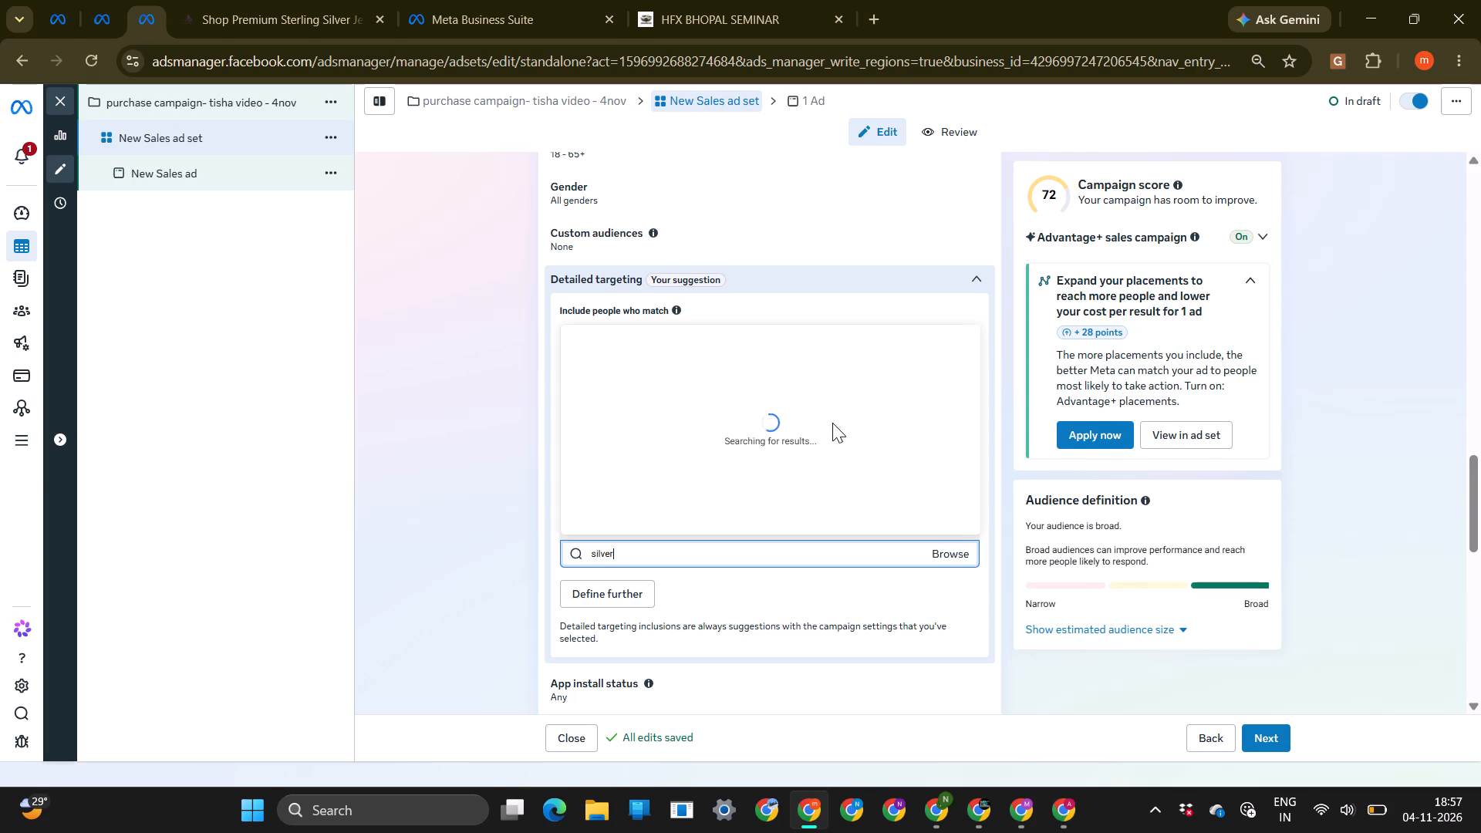
pyautogui.scroll(3, 670, 413)
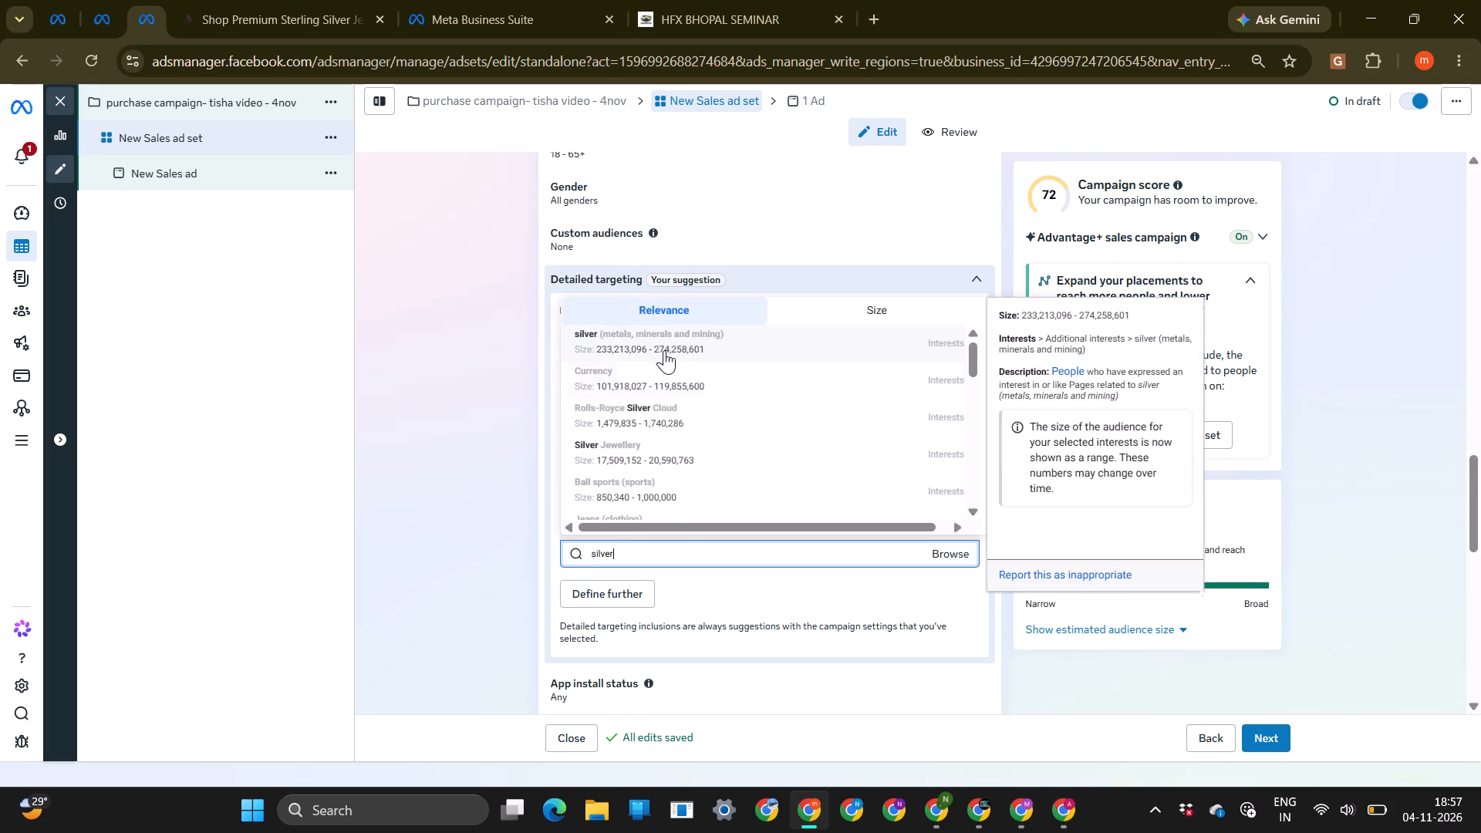
pyautogui.click(624, 446)
# Add the suggested interests Fashion accessories (accessories) and Online shopping (retail) to the detailed targeting.
pyautogui.scroll(5, 604, 642)
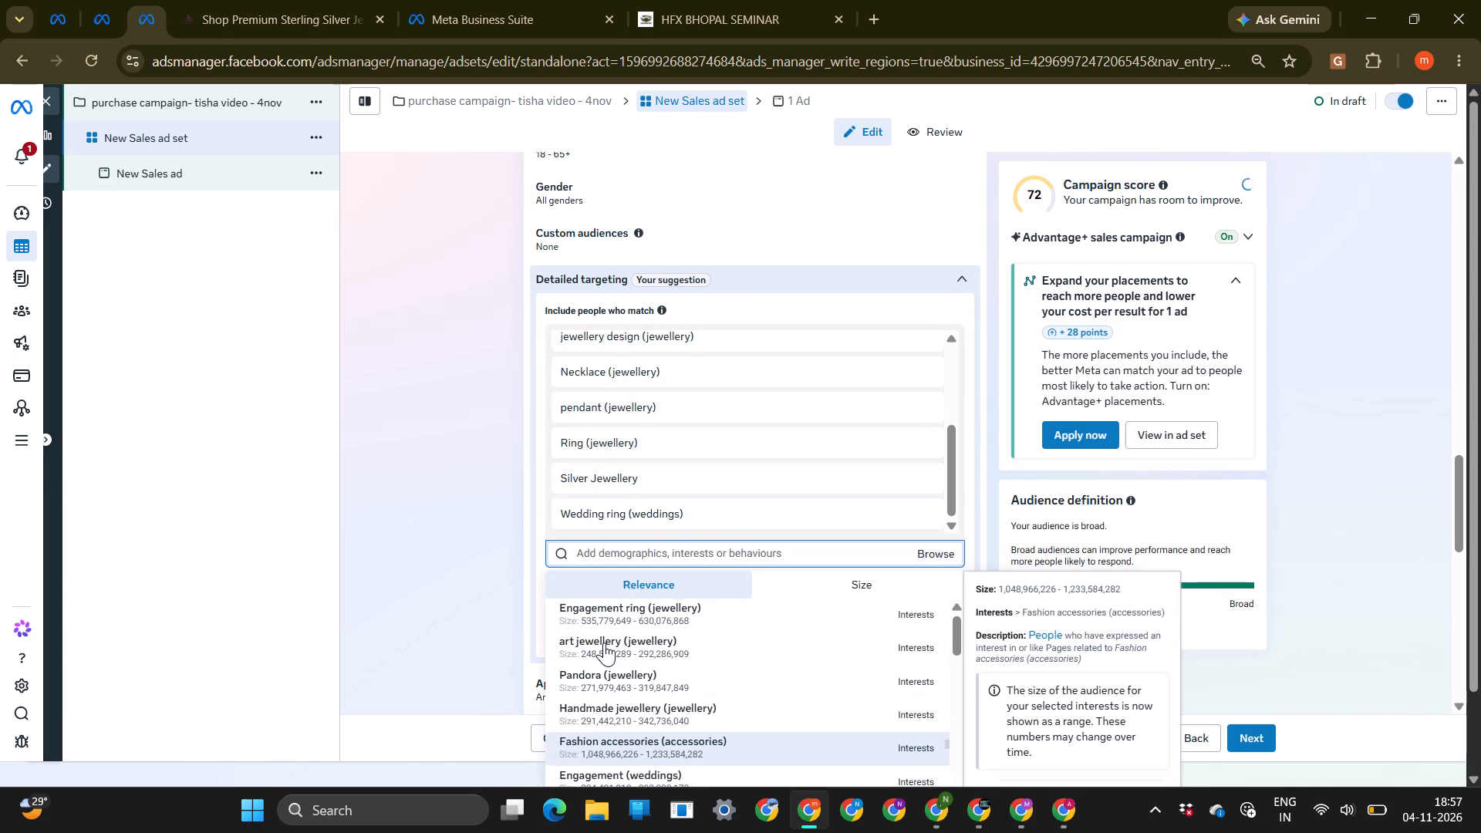
pyautogui.scroll(4, 604, 642)
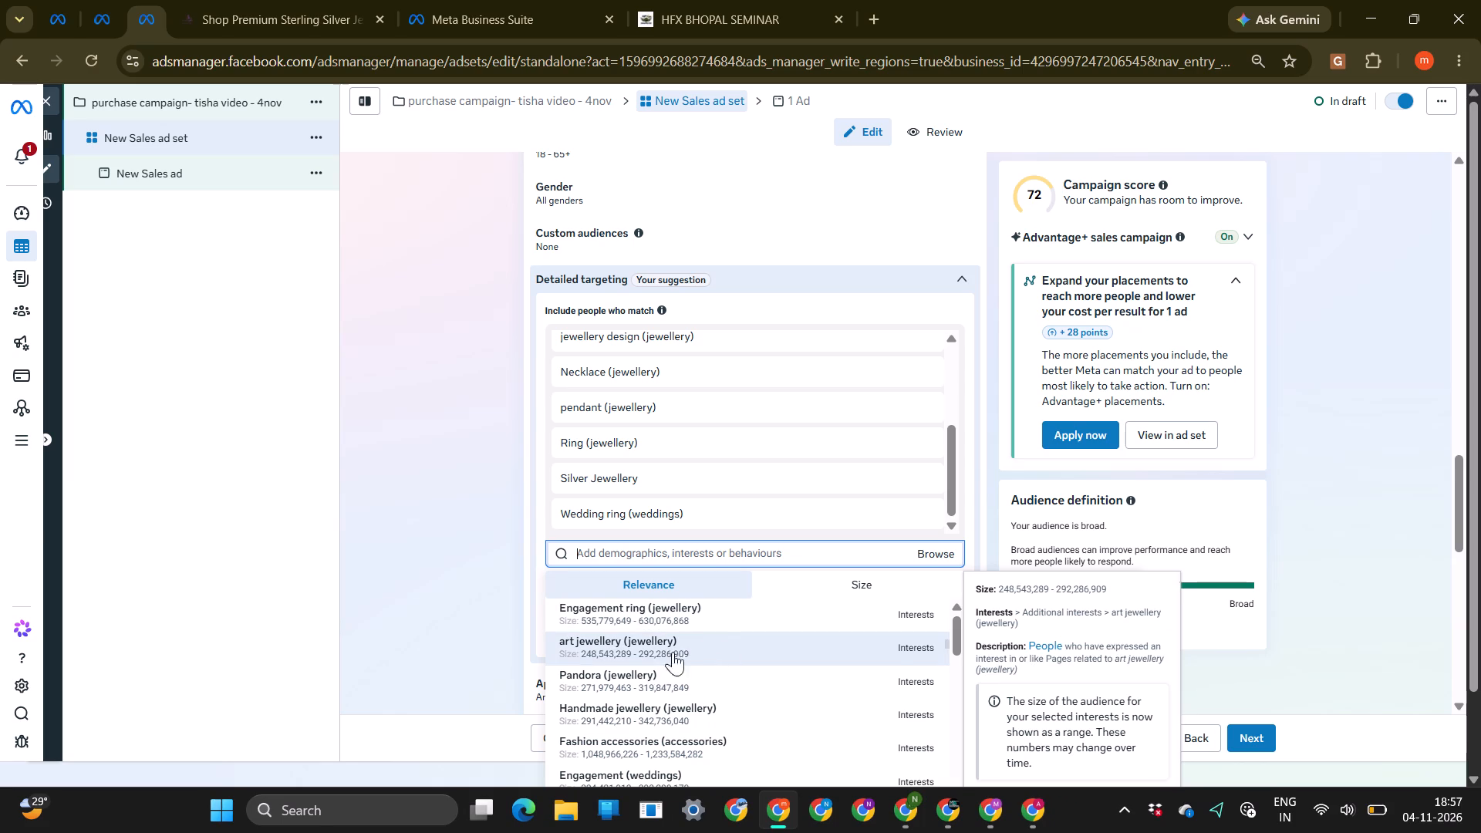
pyautogui.scroll(-2, 638, 685)
pyautogui.click(719, 652)
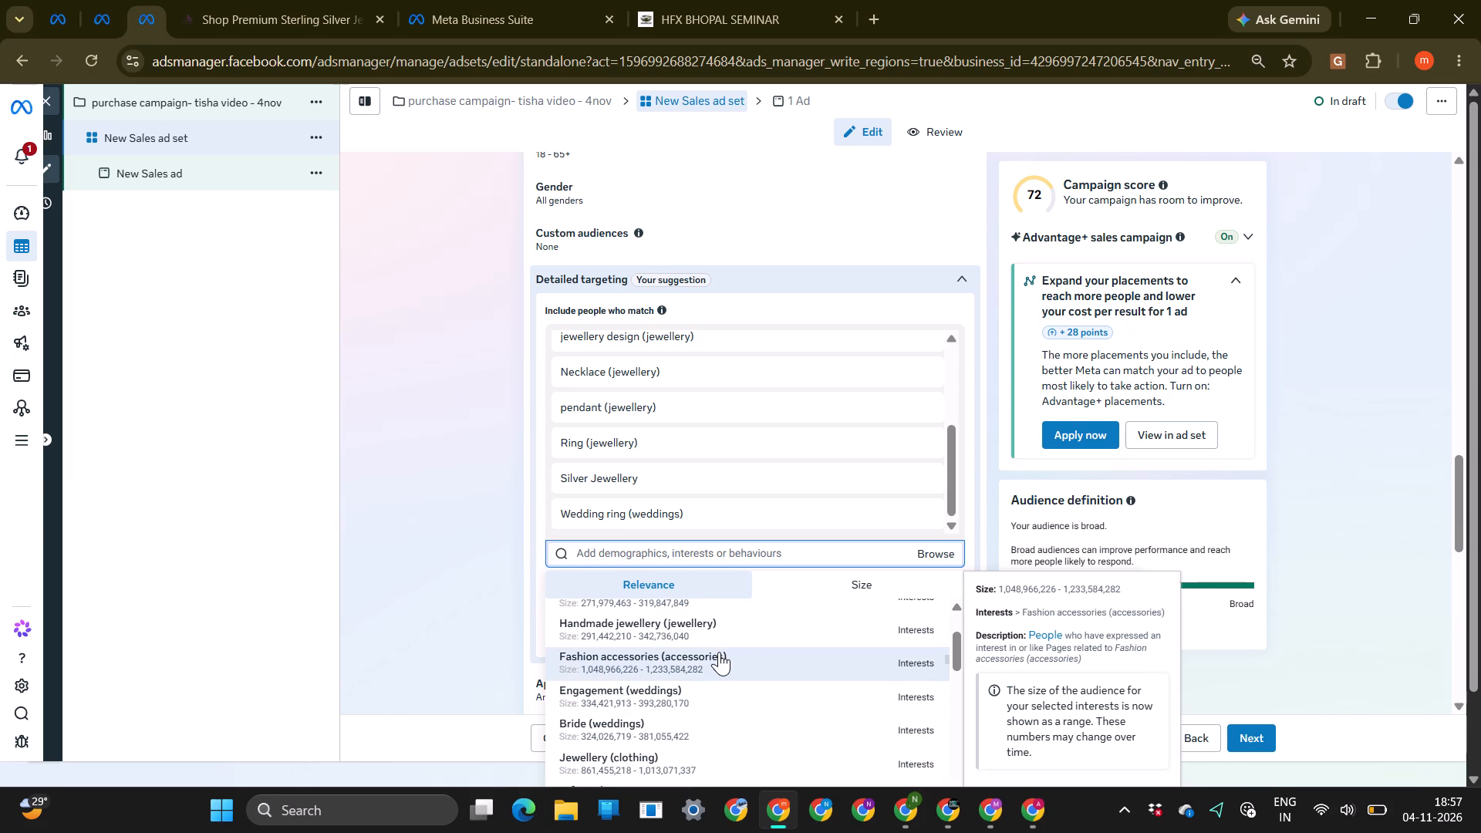
pyautogui.scroll(-3, 648, 709)
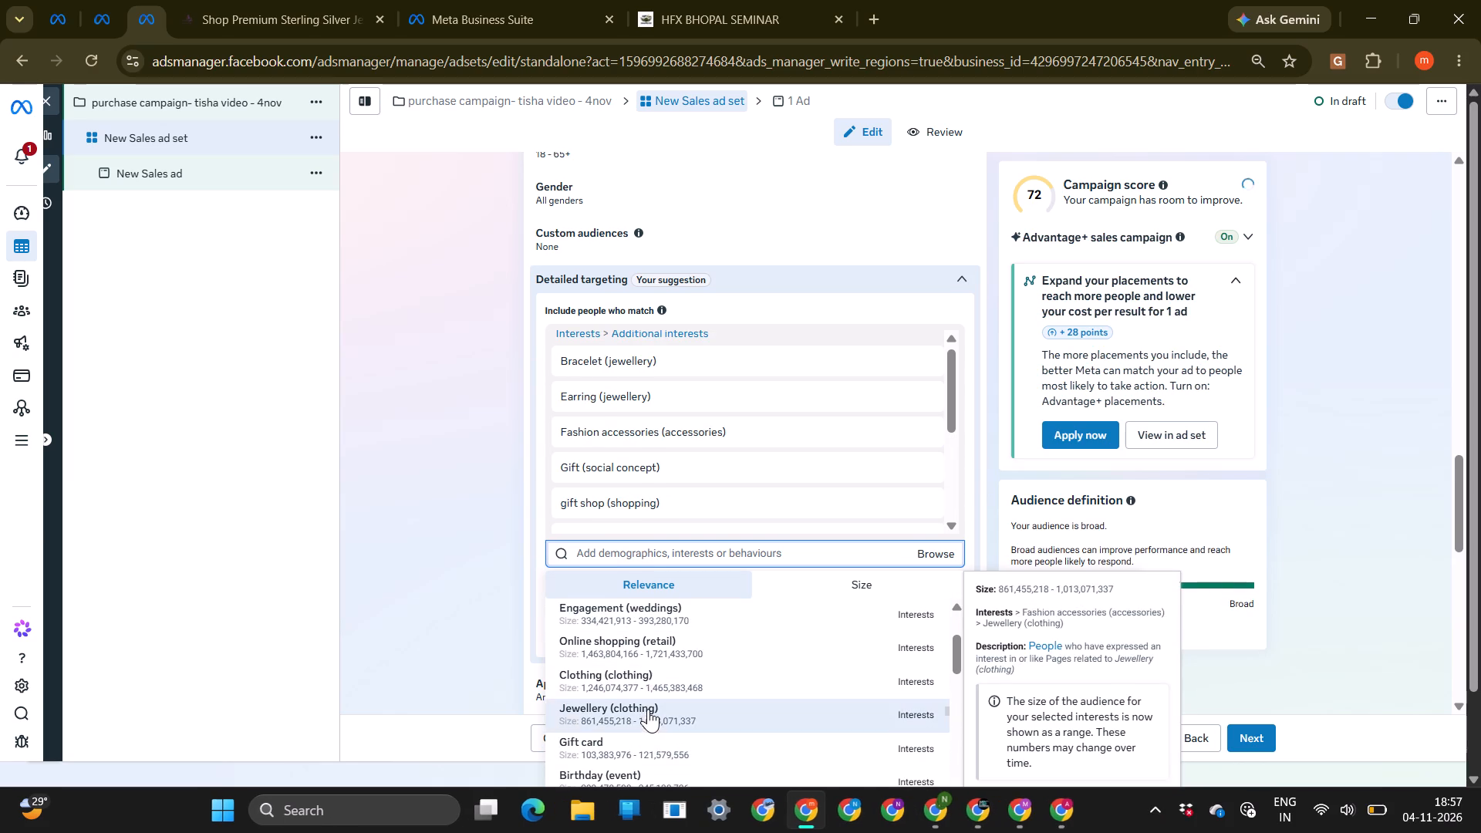
pyautogui.click(676, 646)
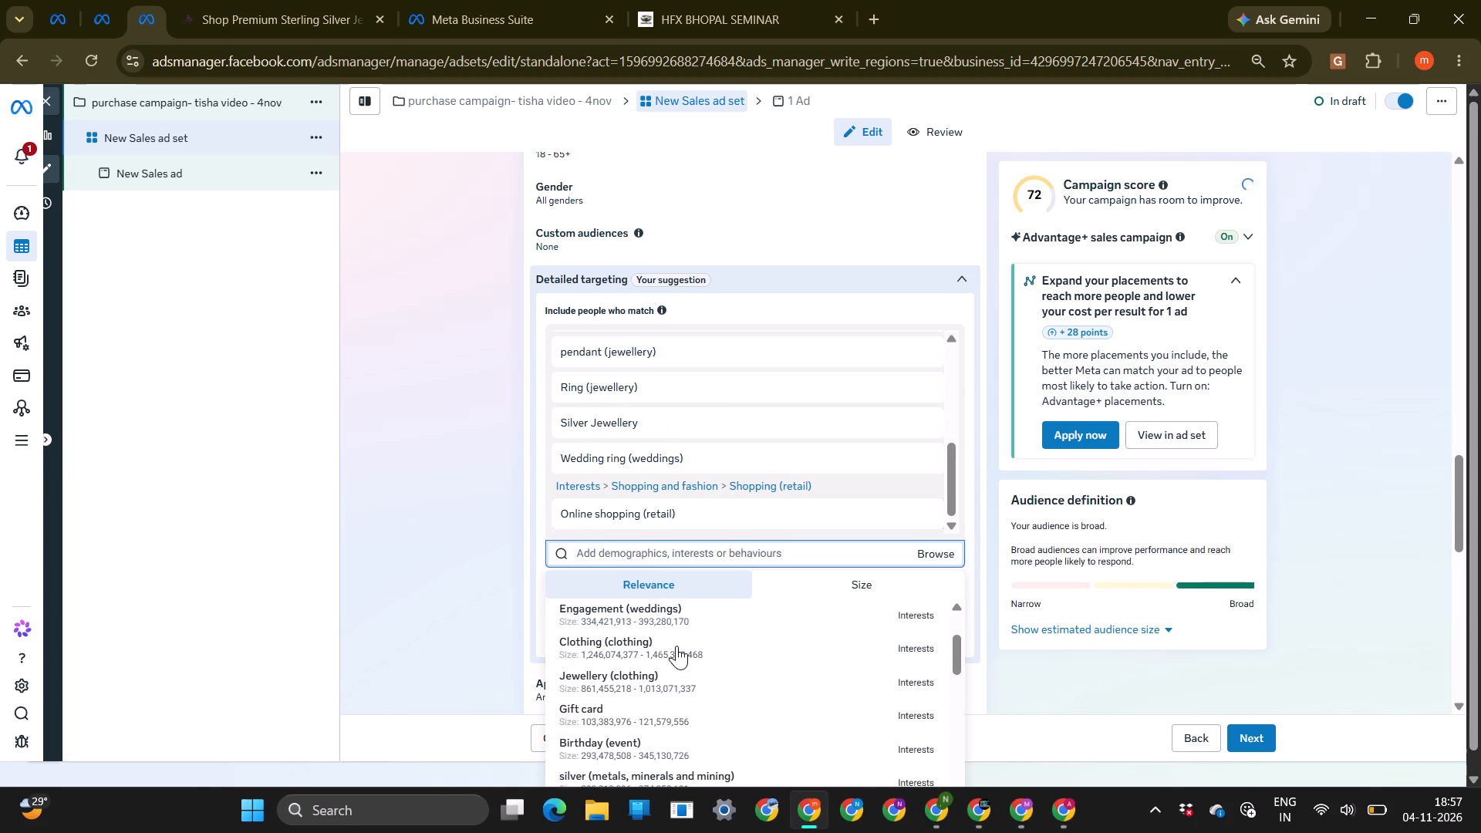
# Add the suggested interest silver (metals, minerals and mining) to the detailed targeting.
pyautogui.scroll(-3, 621, 721)
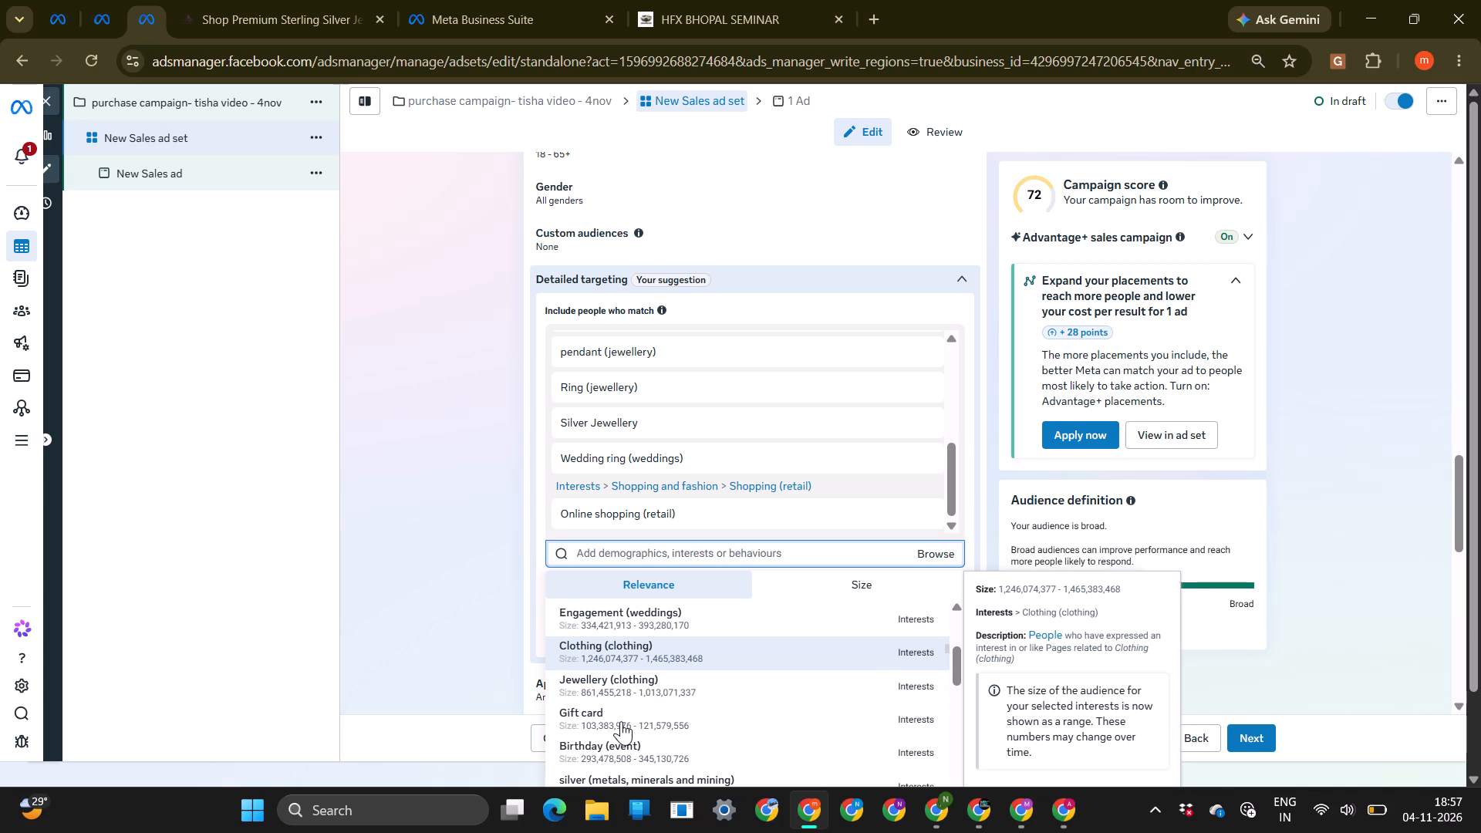
pyautogui.scroll(-2, 662, 721)
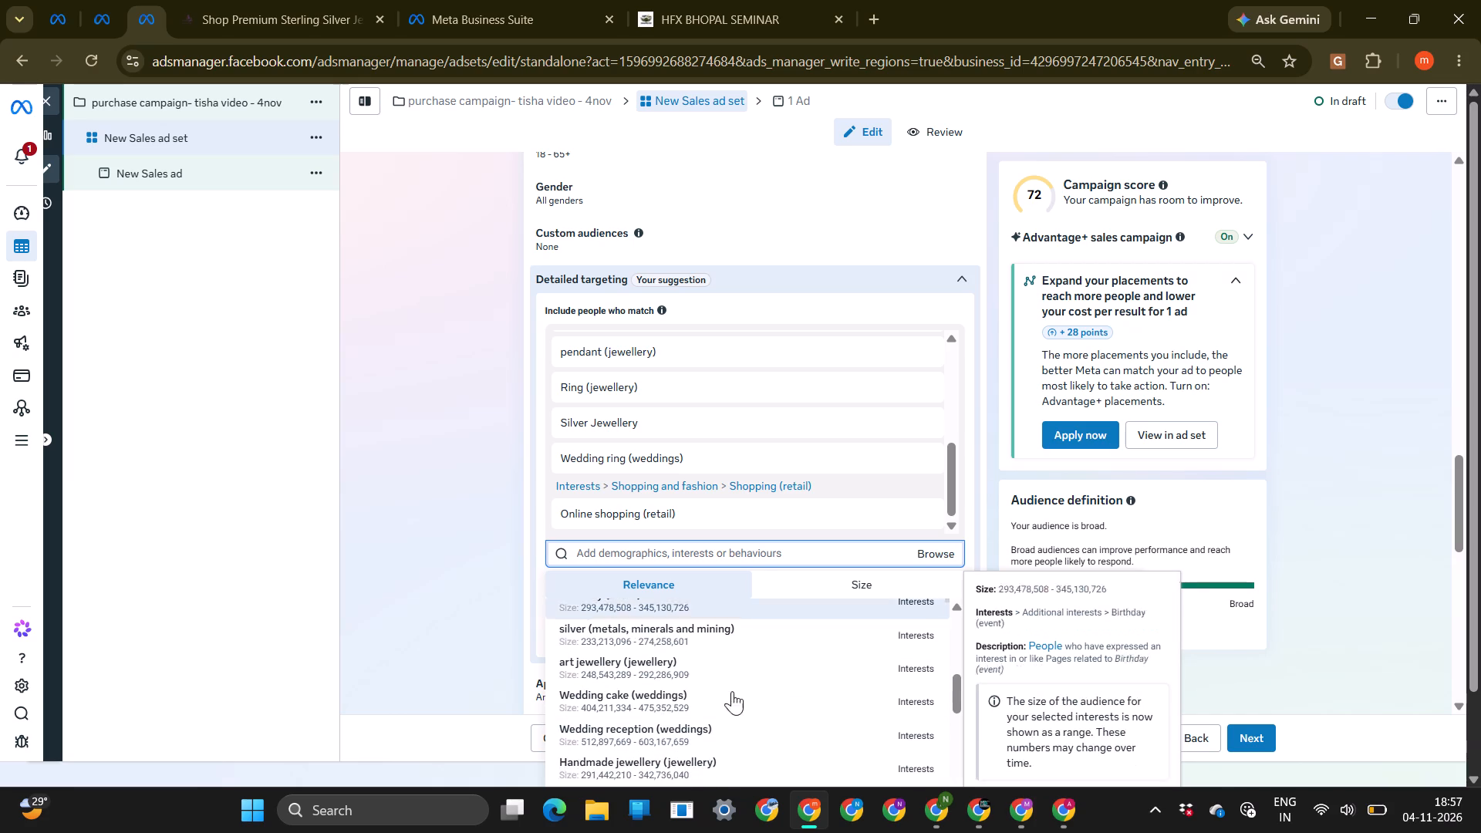
pyautogui.scroll(-1, 672, 683)
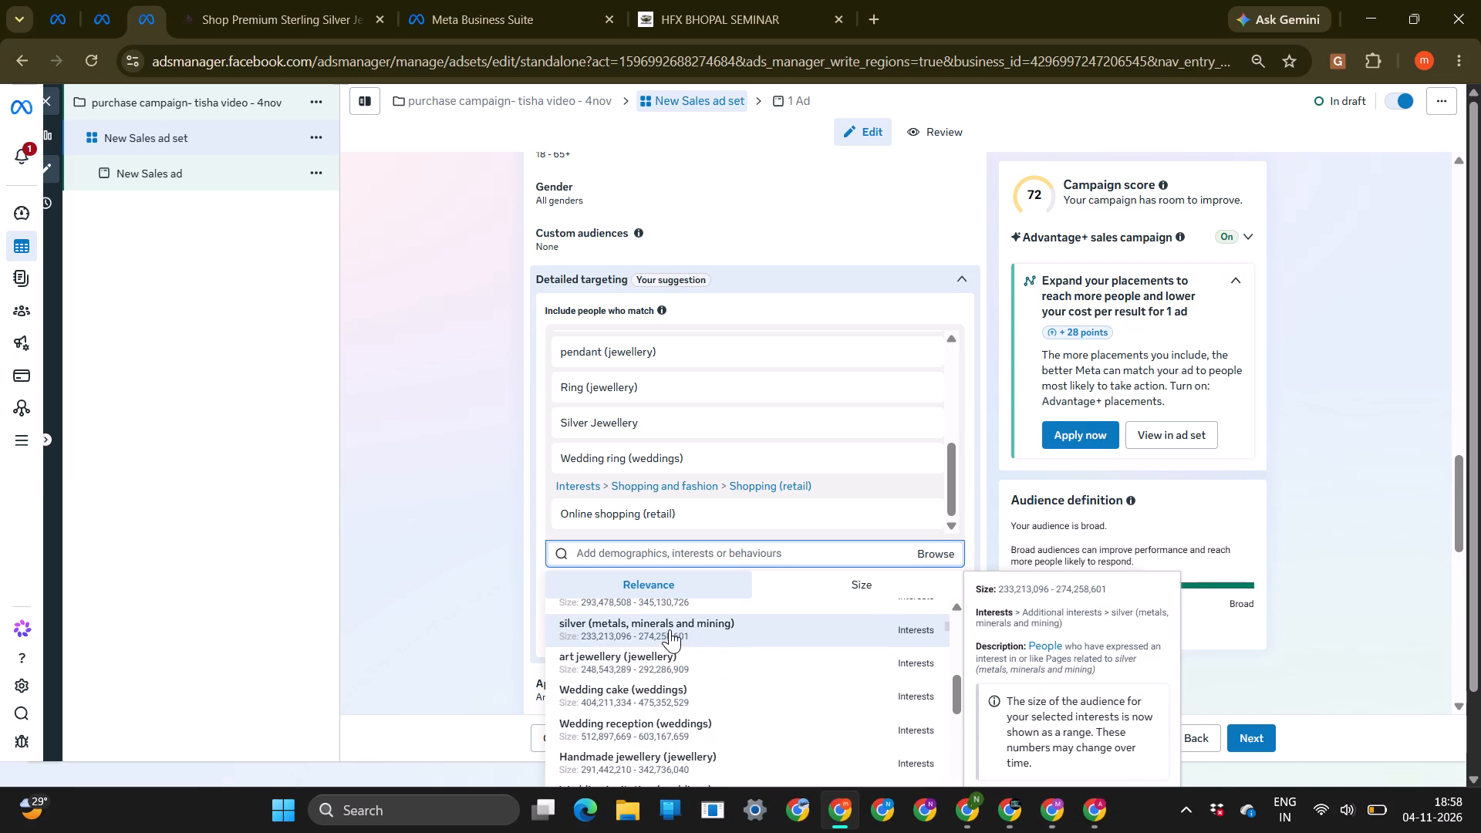
pyautogui.click(670, 629)
# Look through the remaining detailed targeting suggestions for further relevant interests.
pyautogui.scroll(-1, 619, 714)
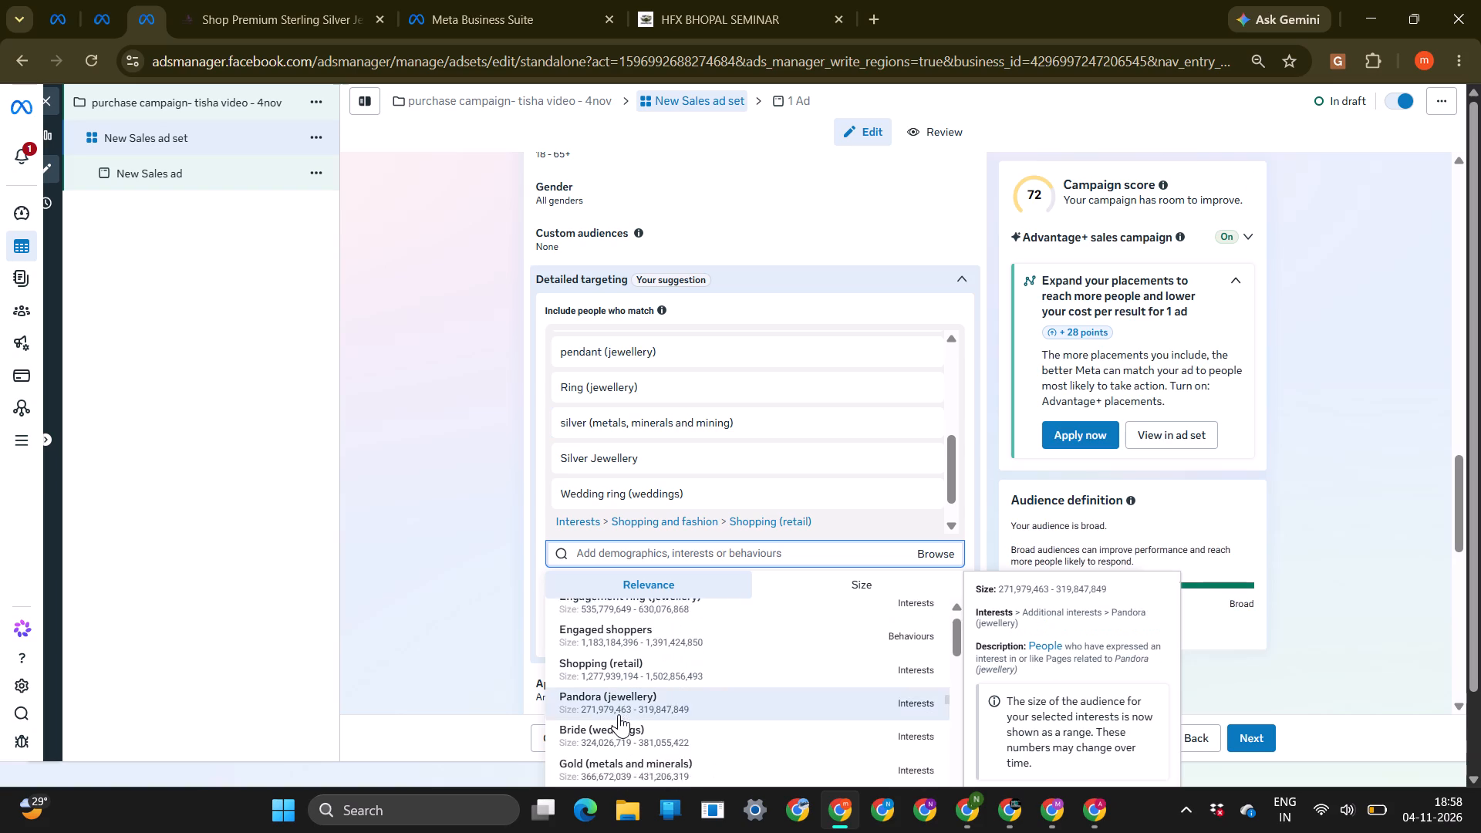
pyautogui.scroll(-4, 619, 714)
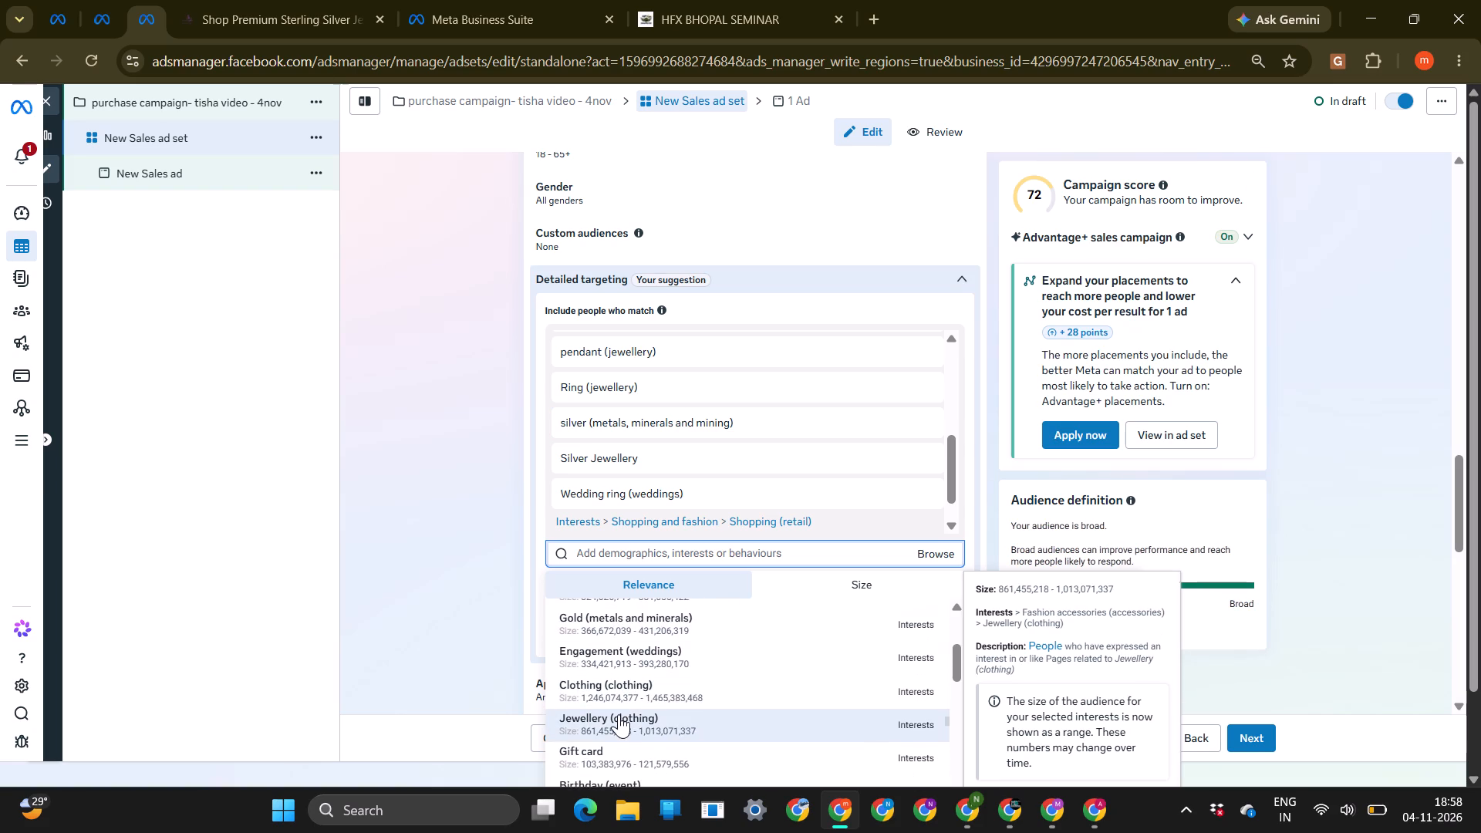
pyautogui.scroll(-2, 619, 714)
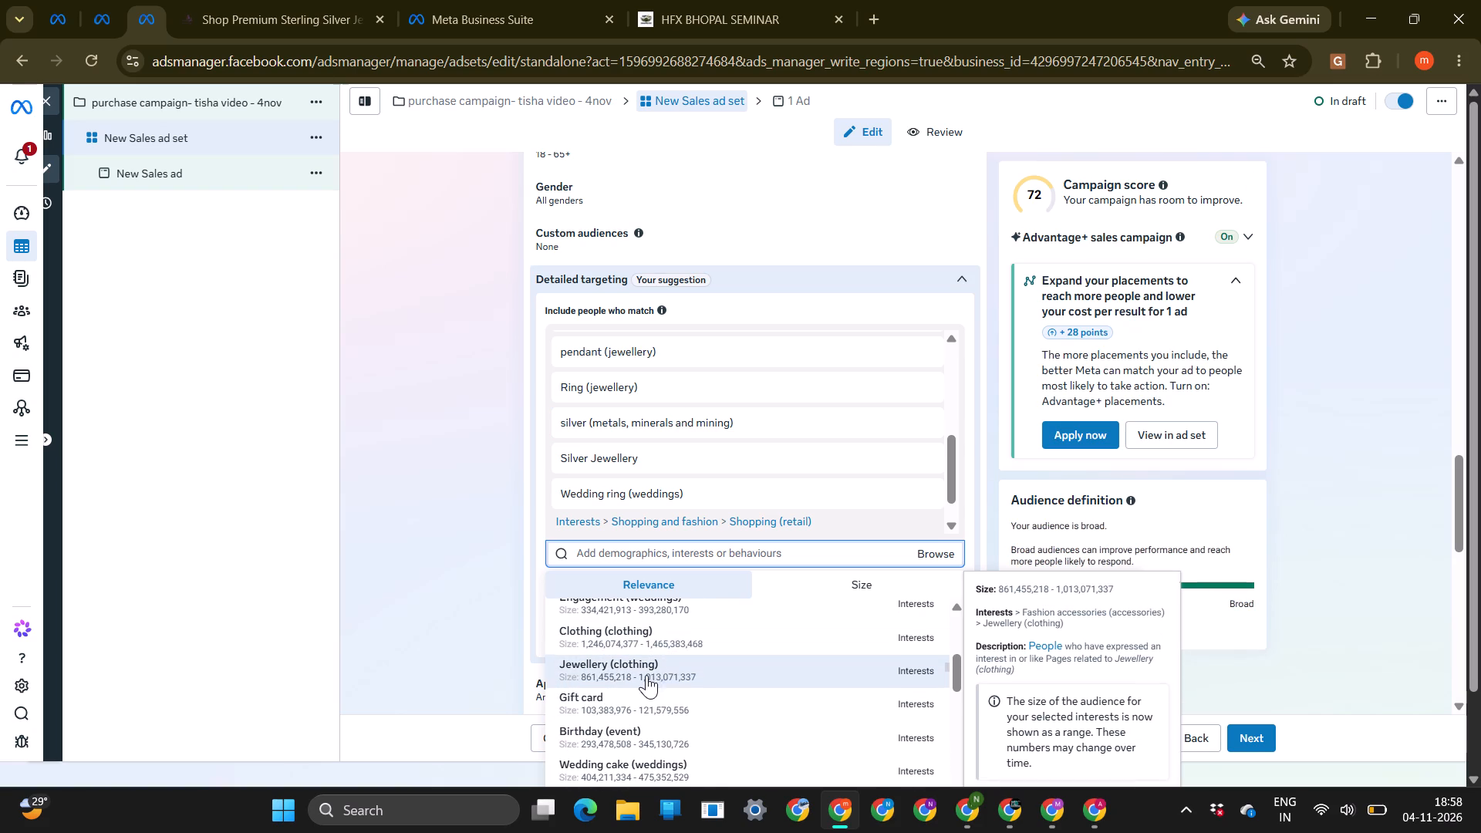
pyautogui.scroll(-1, 646, 675)
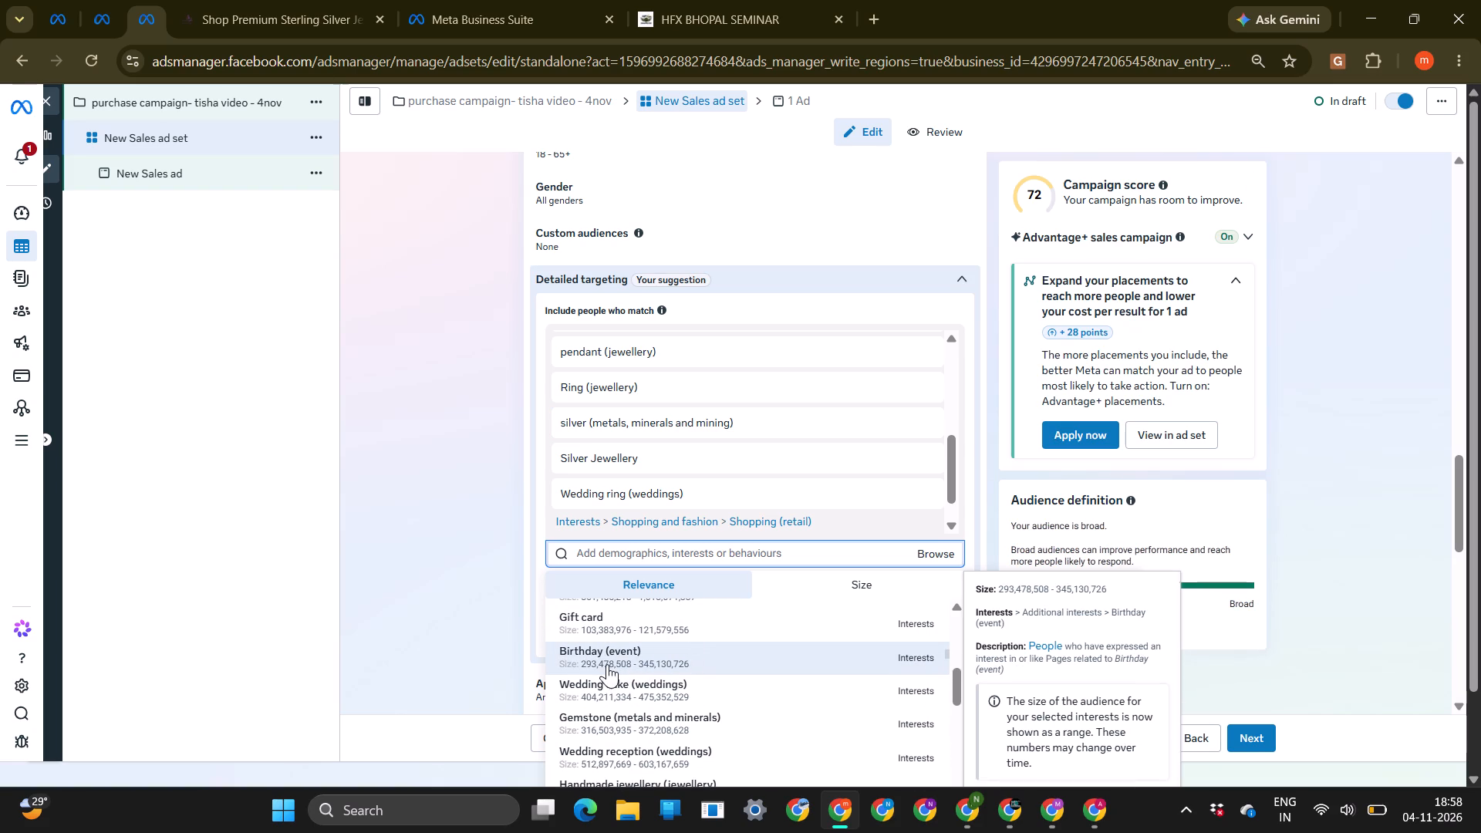
pyautogui.scroll(-2, 601, 664)
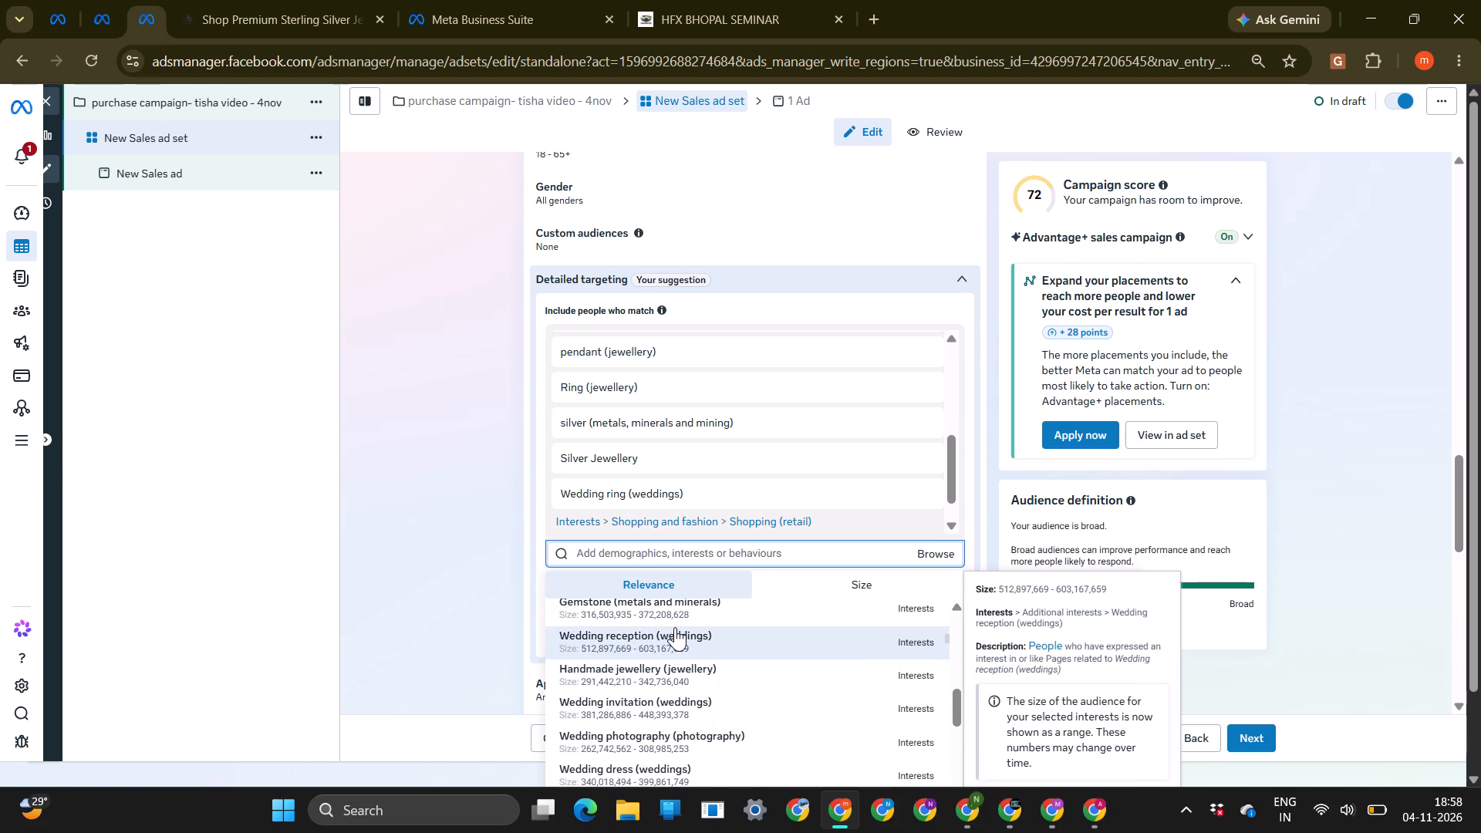
pyautogui.scroll(-3, 675, 627)
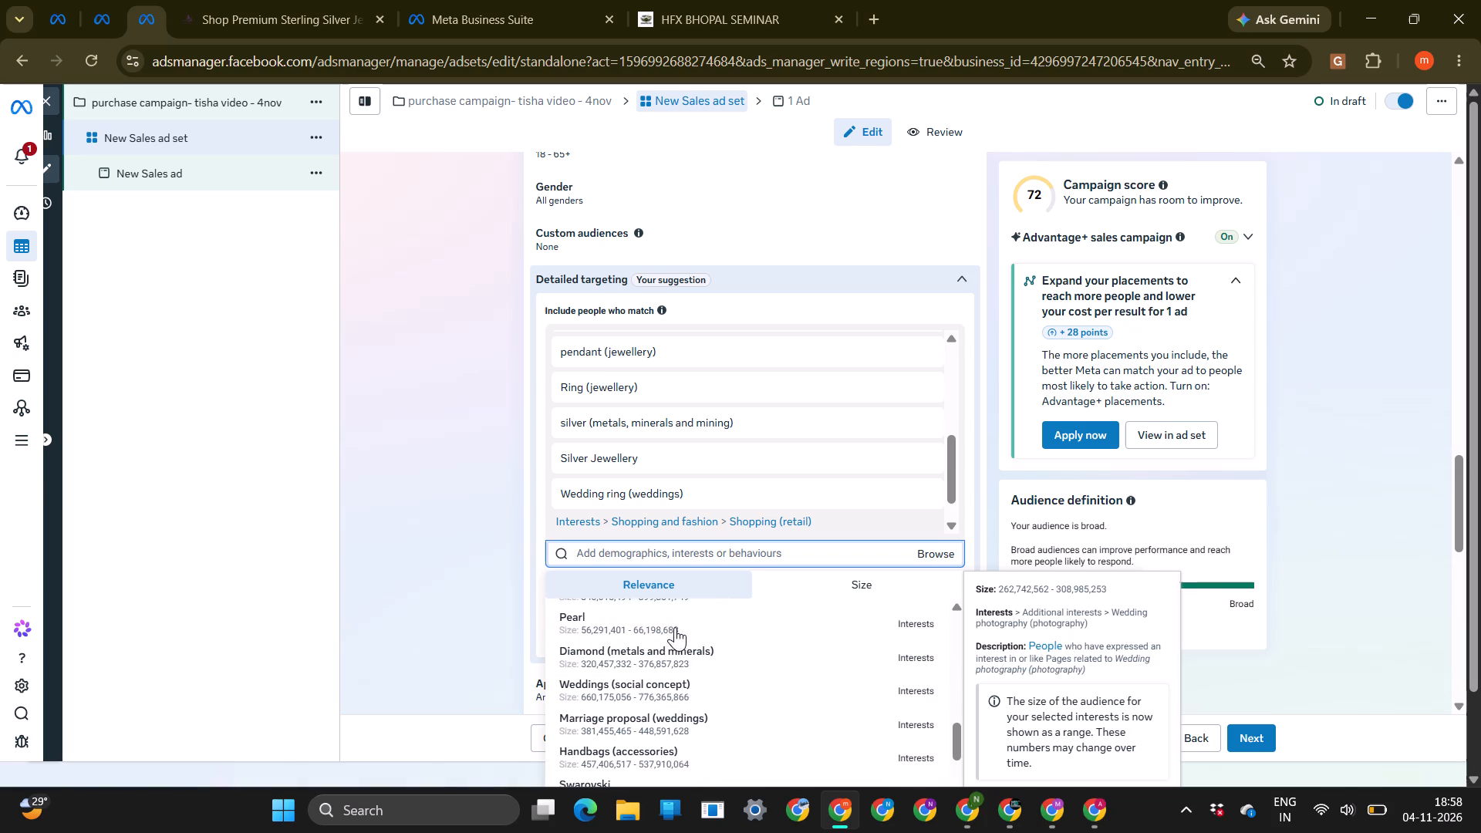
pyautogui.scroll(-4, 675, 627)
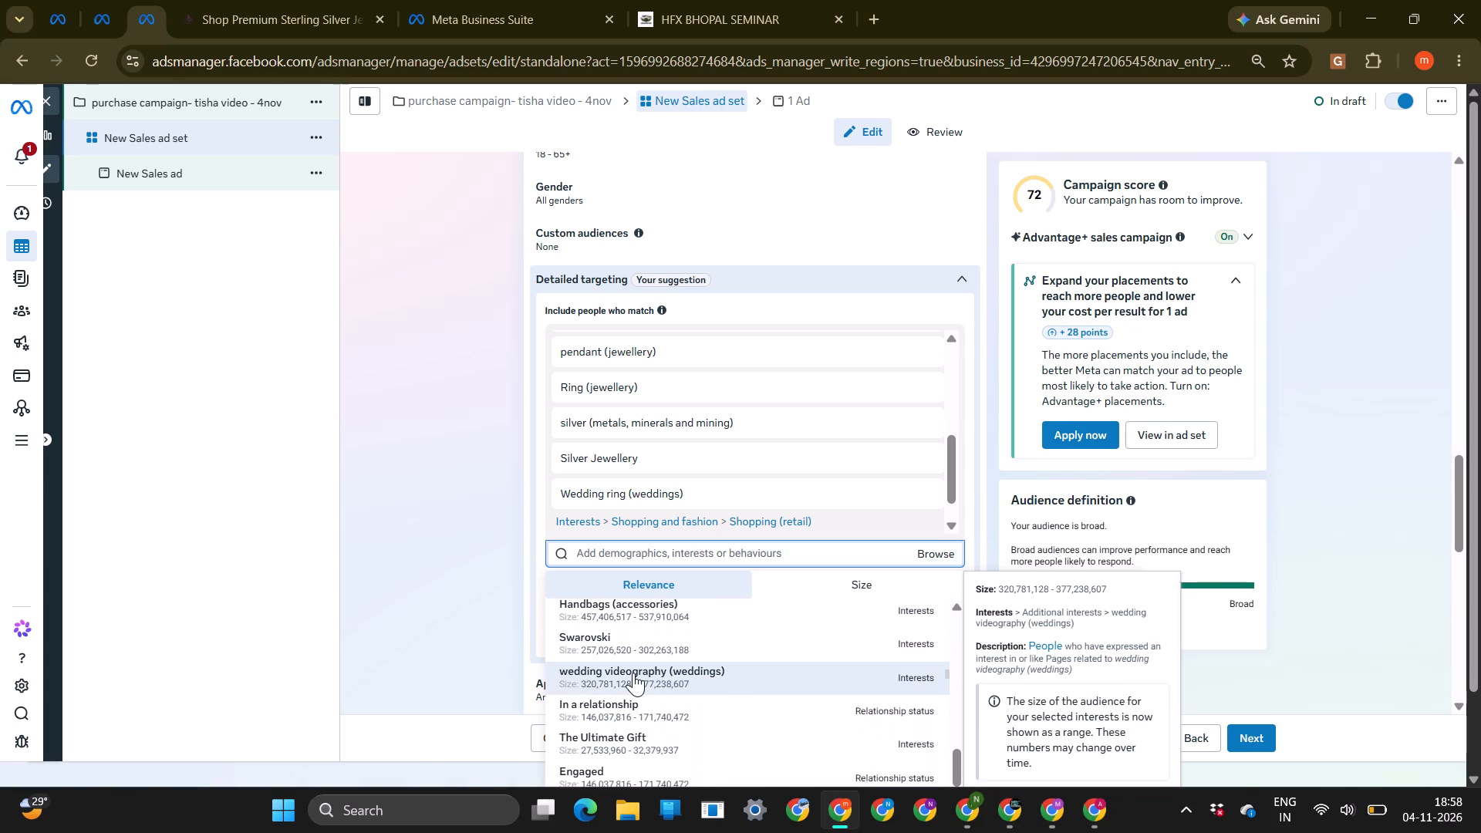
pyautogui.scroll(-1, 633, 673)
pyautogui.scroll(10, 633, 673)
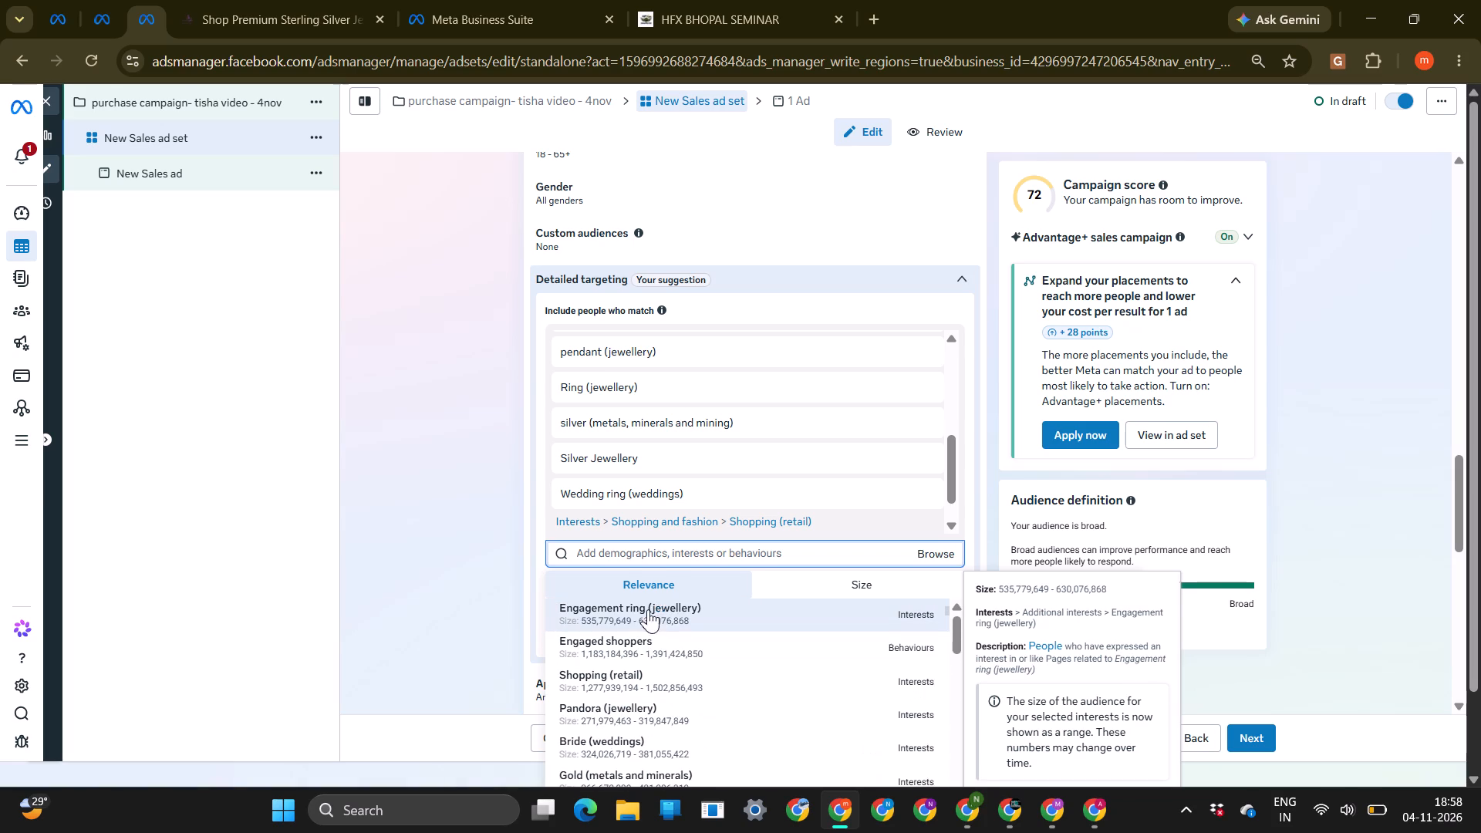
pyautogui.scroll(1, 643, 625)
# Search detailed targeting for jeweller and add the Bijou (jewellery) interest.
pyautogui.click(633, 546)
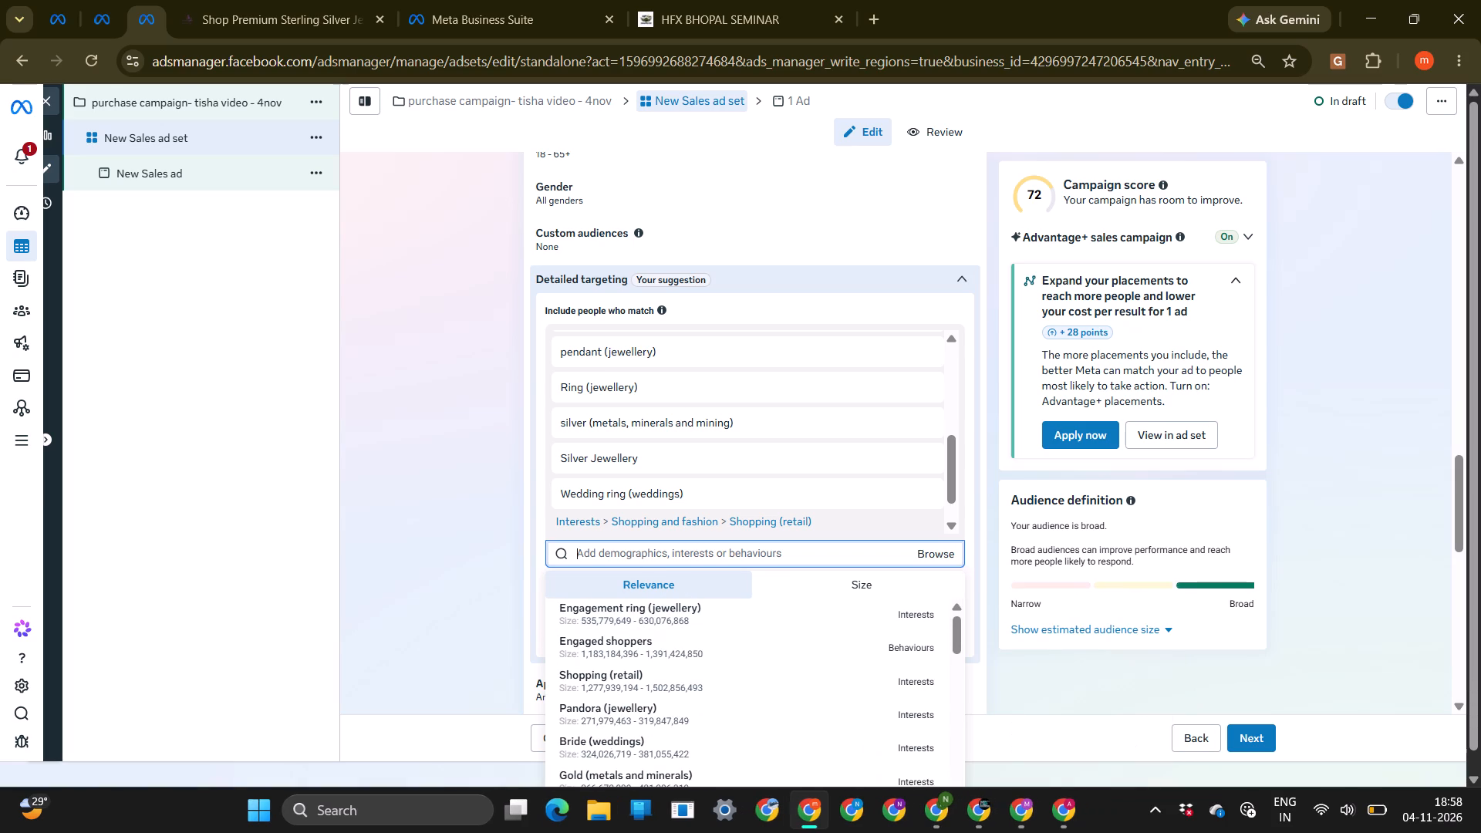
pyautogui.click(618, 556)
pyautogui.write('jeweller')
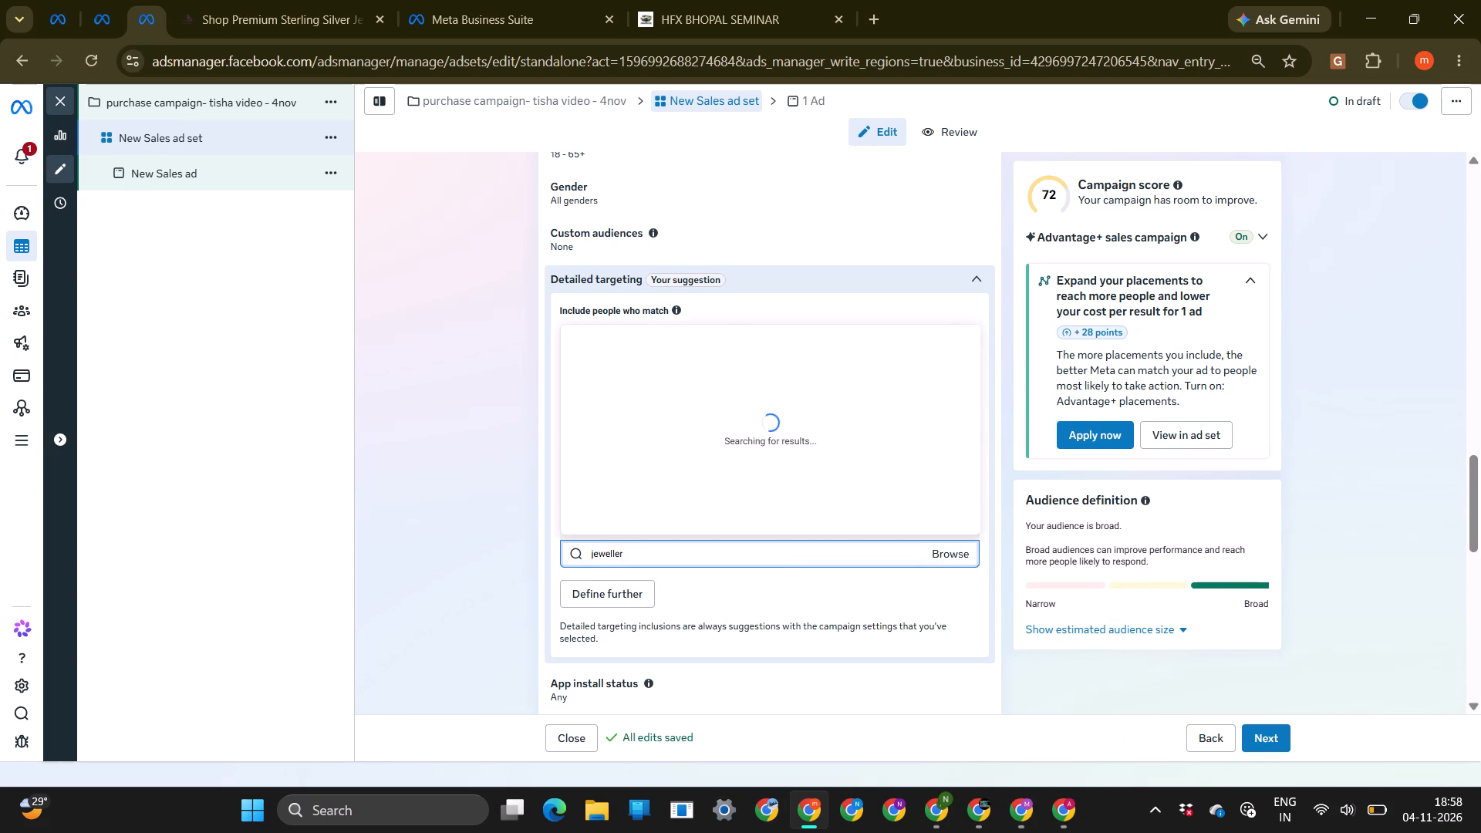
pyautogui.scroll(3, 693, 393)
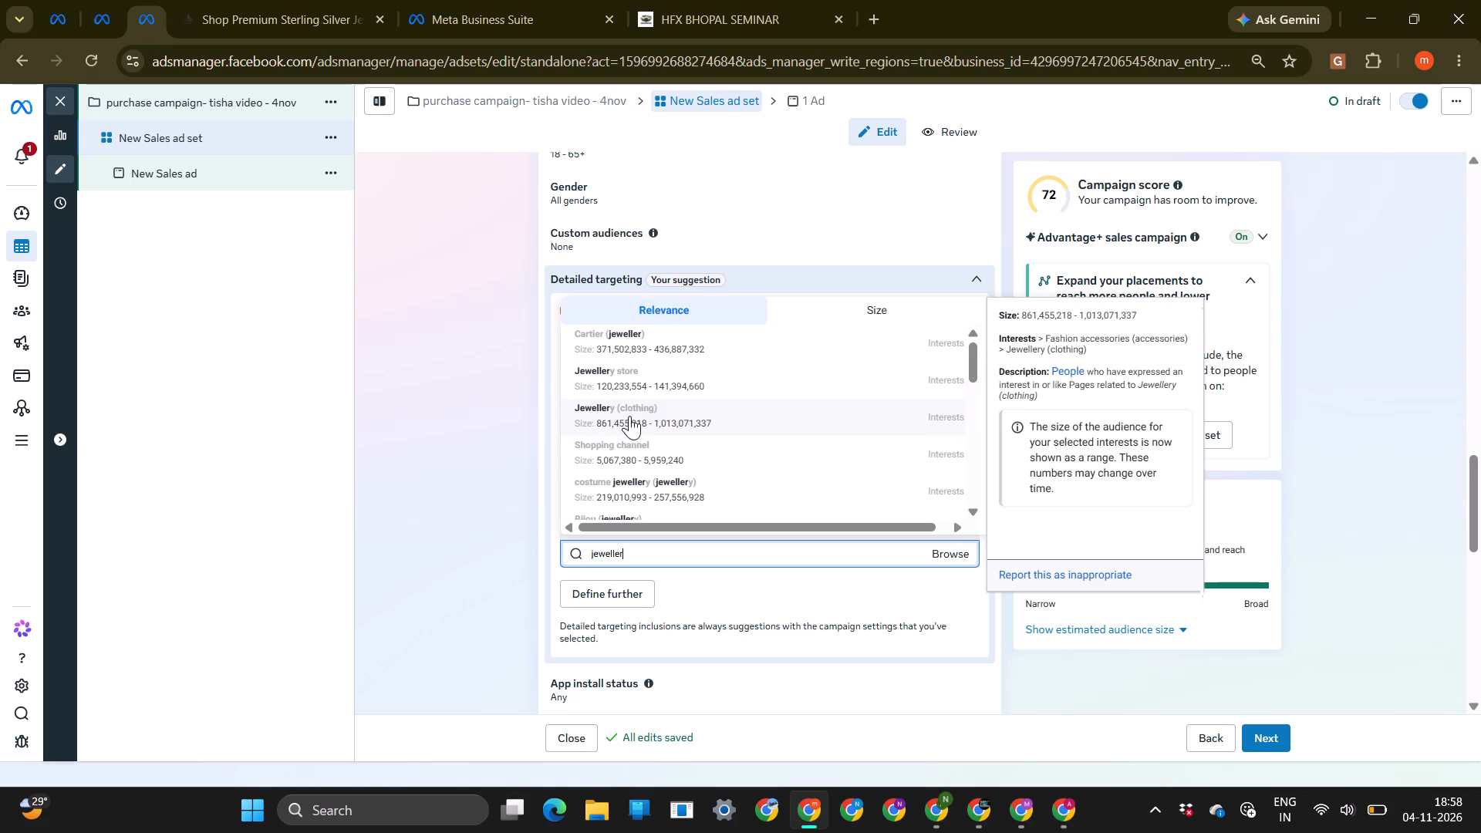
pyautogui.scroll(-1, 626, 460)
pyautogui.scroll(-1, 712, 429)
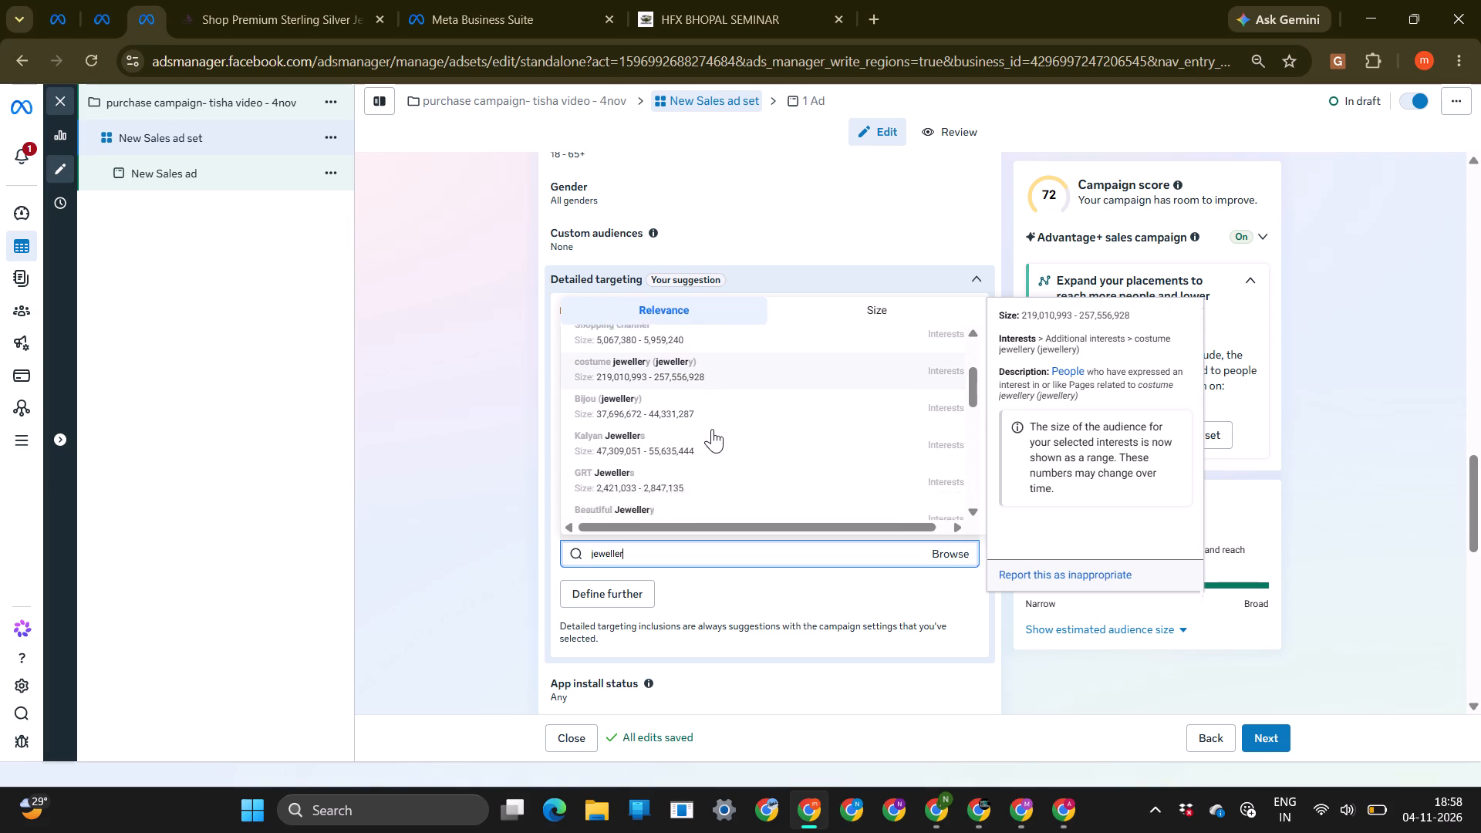
pyautogui.scroll(-1, 712, 429)
pyautogui.scroll(-1, 621, 437)
pyautogui.scroll(1, 621, 437)
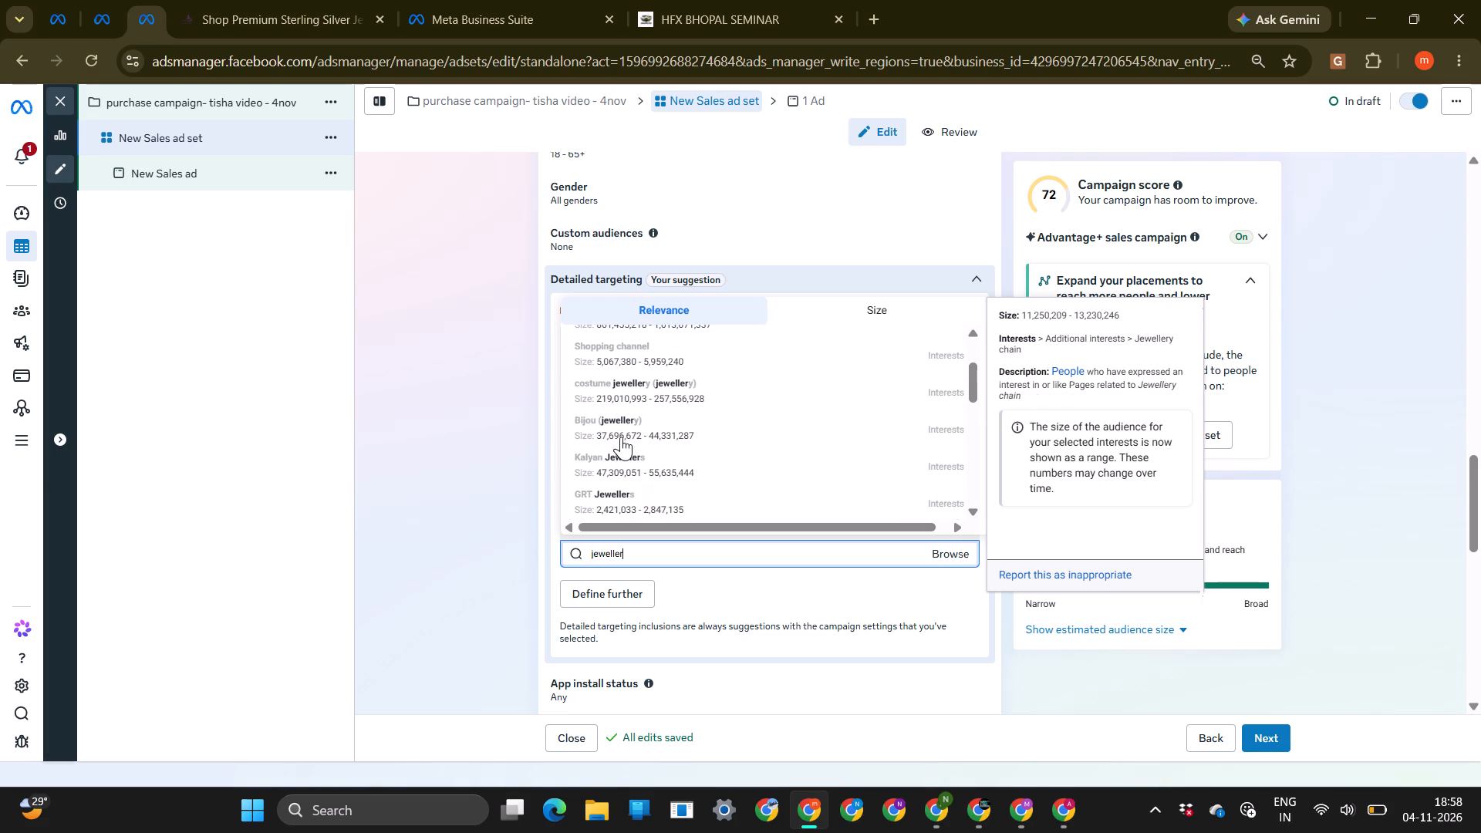
pyautogui.click(656, 431)
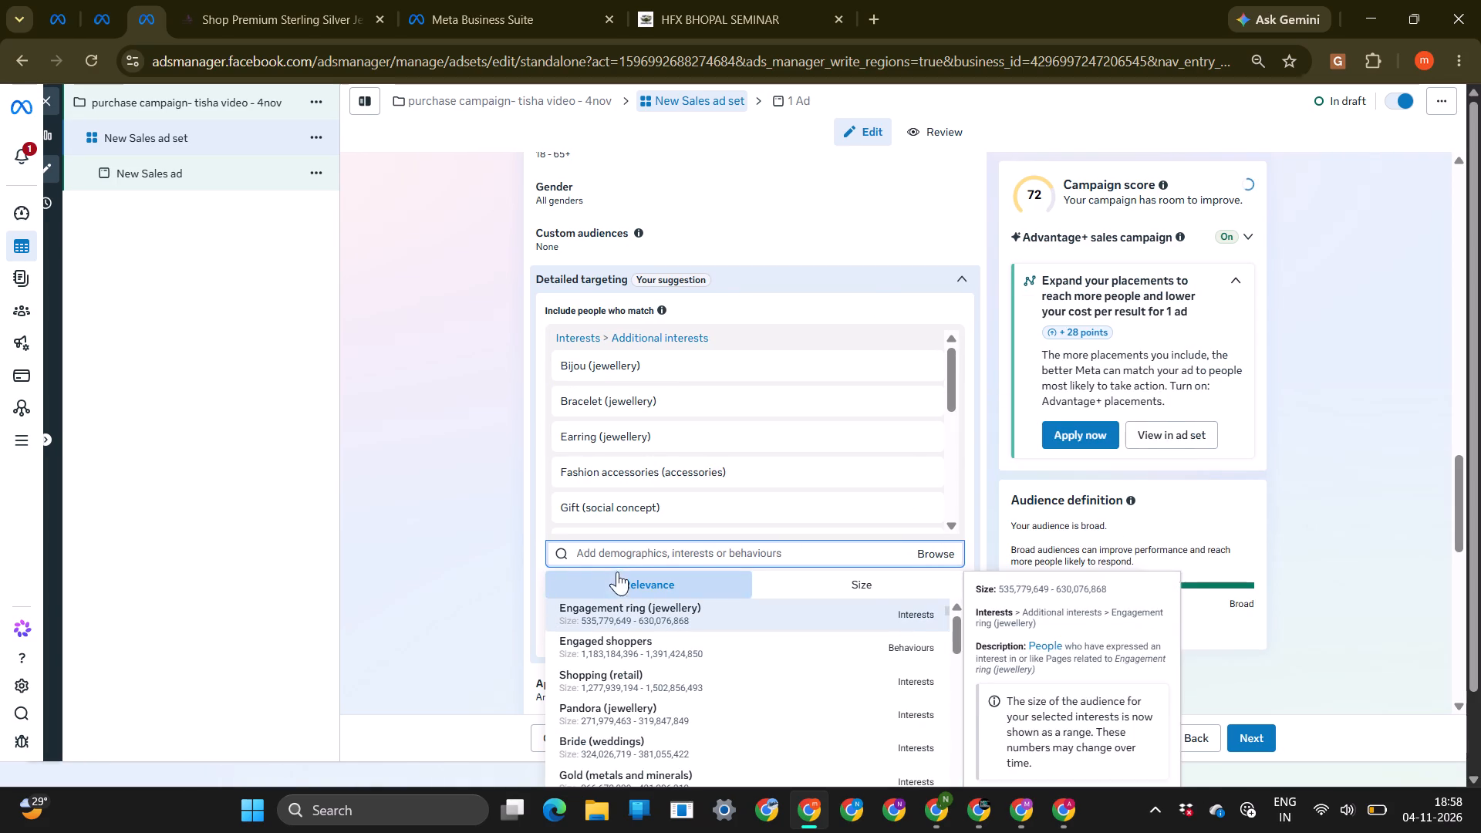
# Search detailed targeting for kalyan and add the Kalyan Jewellers interest.
pyautogui.click(617, 557)
pyautogui.write('kalyan')
pyautogui.press('space')
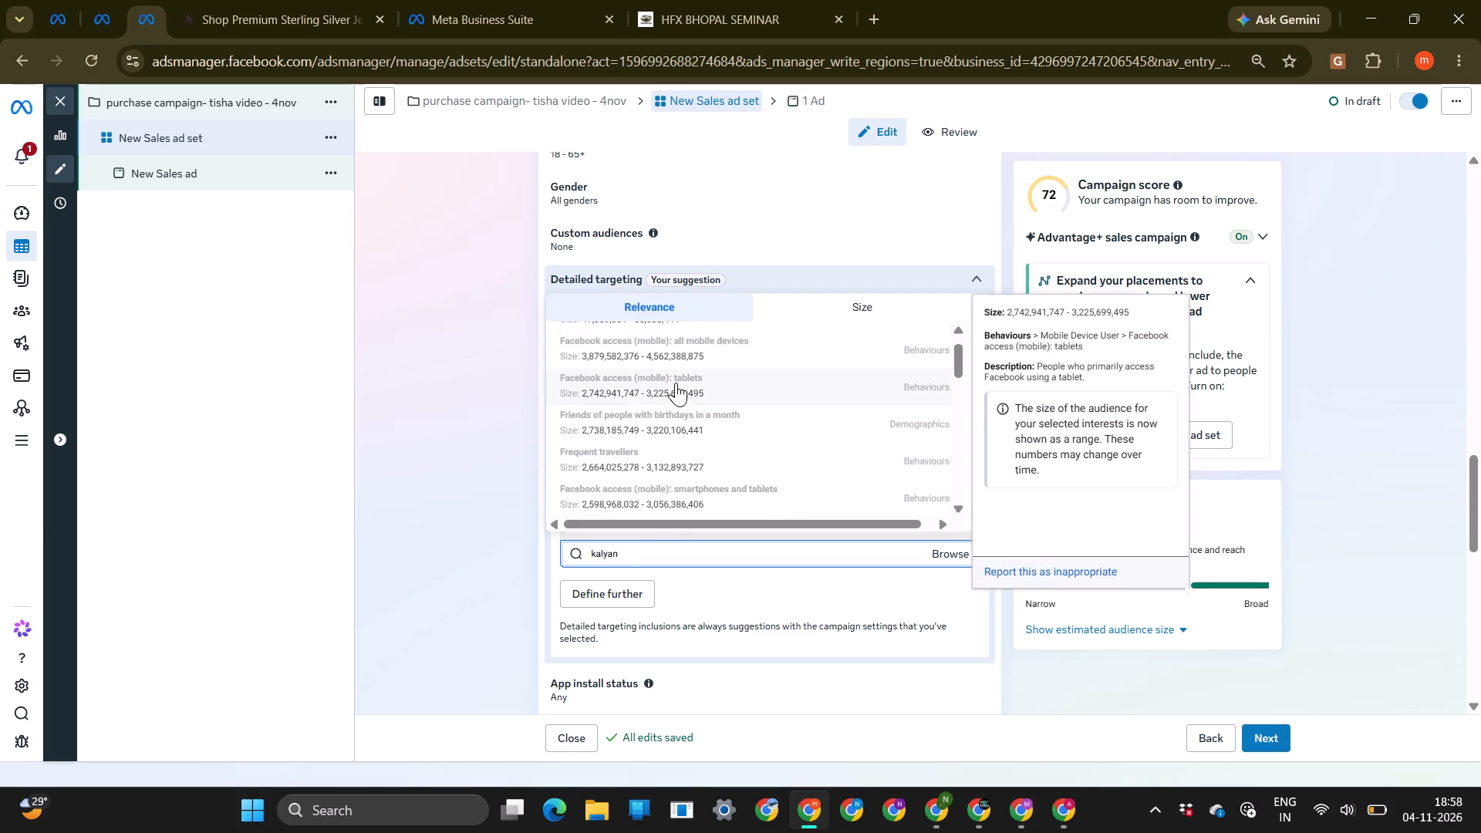
pyautogui.scroll(2, 630, 325)
pyautogui.click(609, 337)
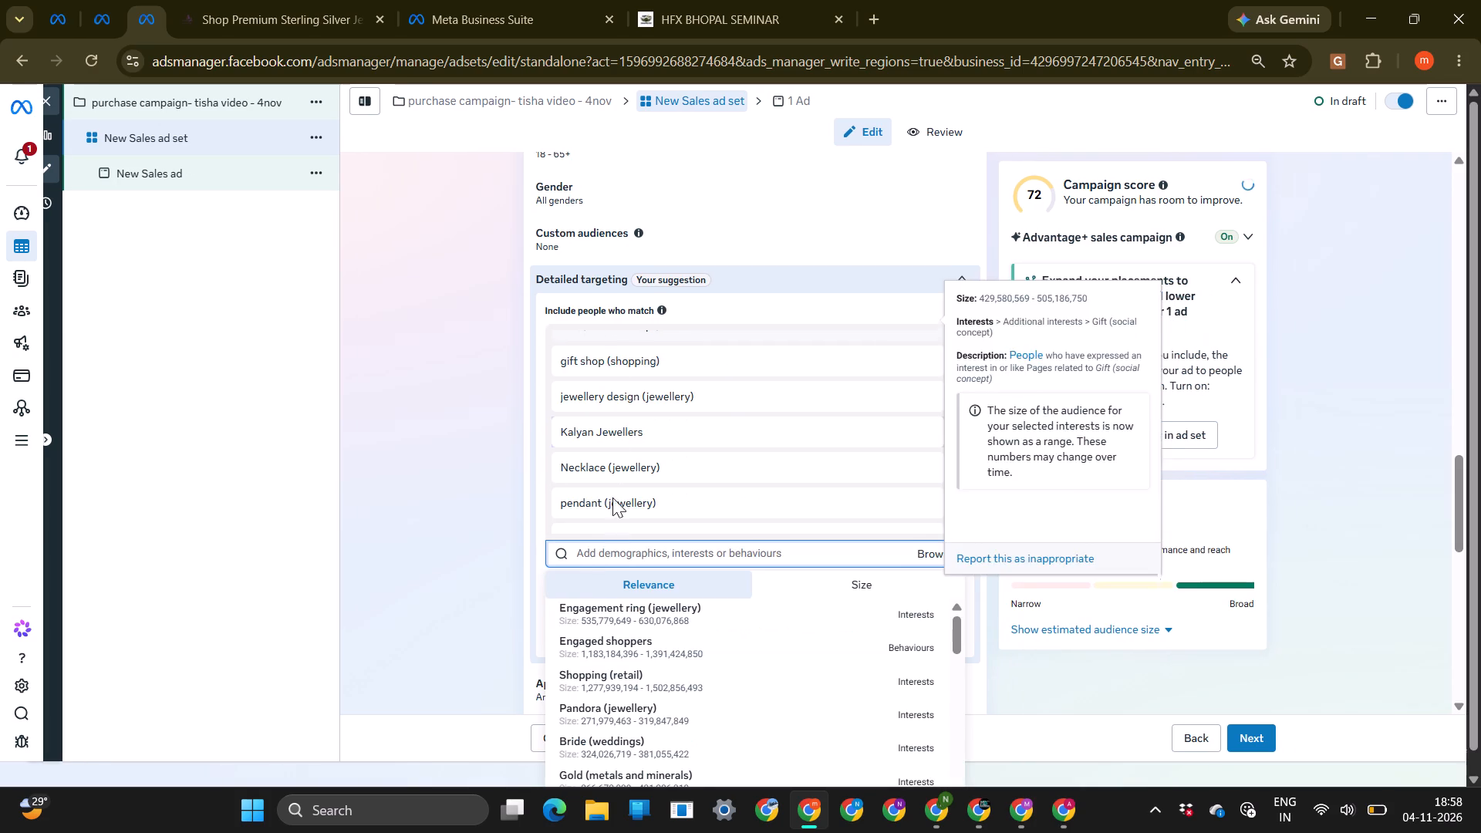
# Search detailed targeting for the jewellery brand giva.
pyautogui.click(595, 554)
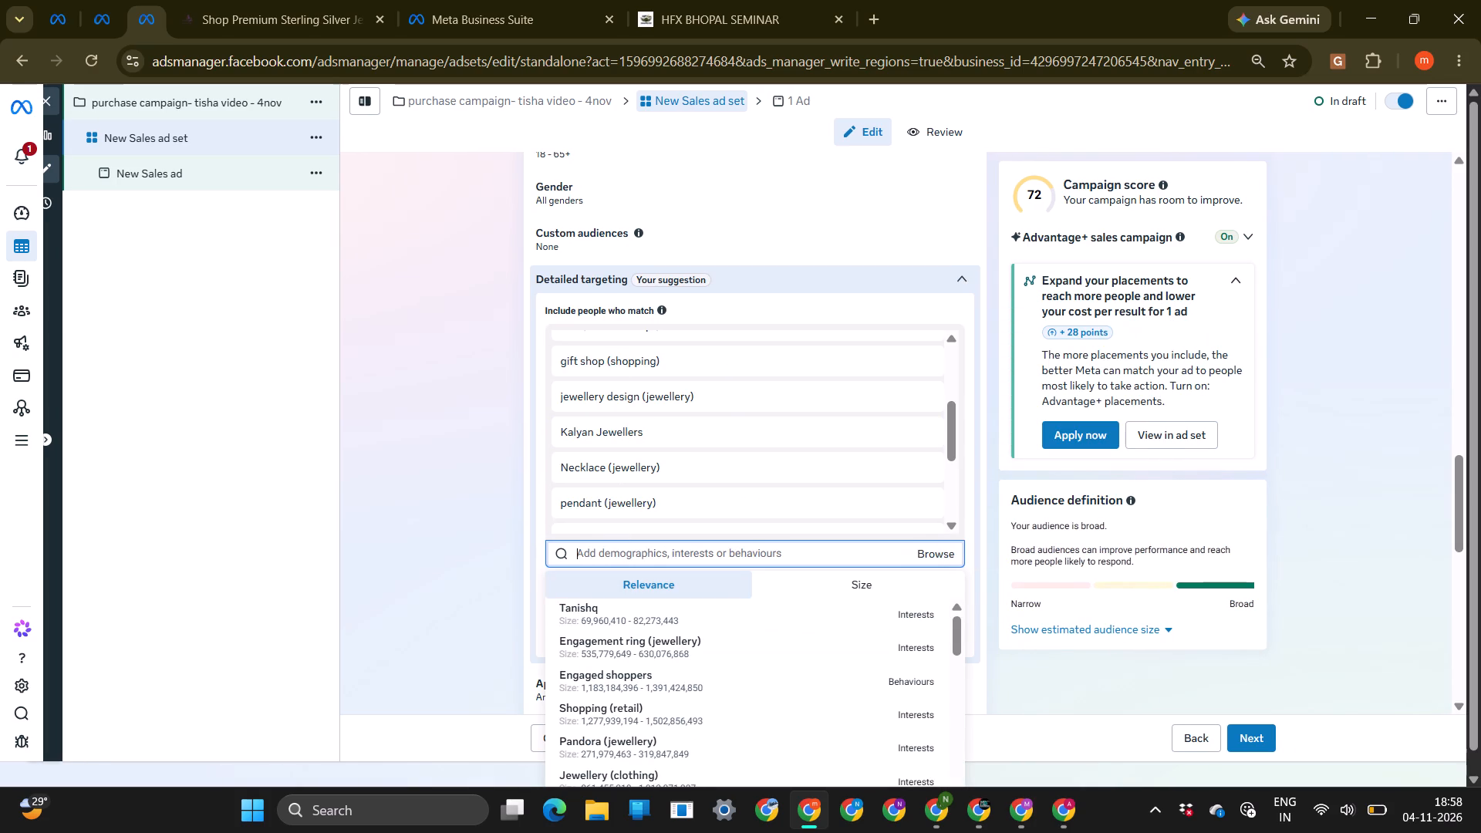
pyautogui.write('giva')
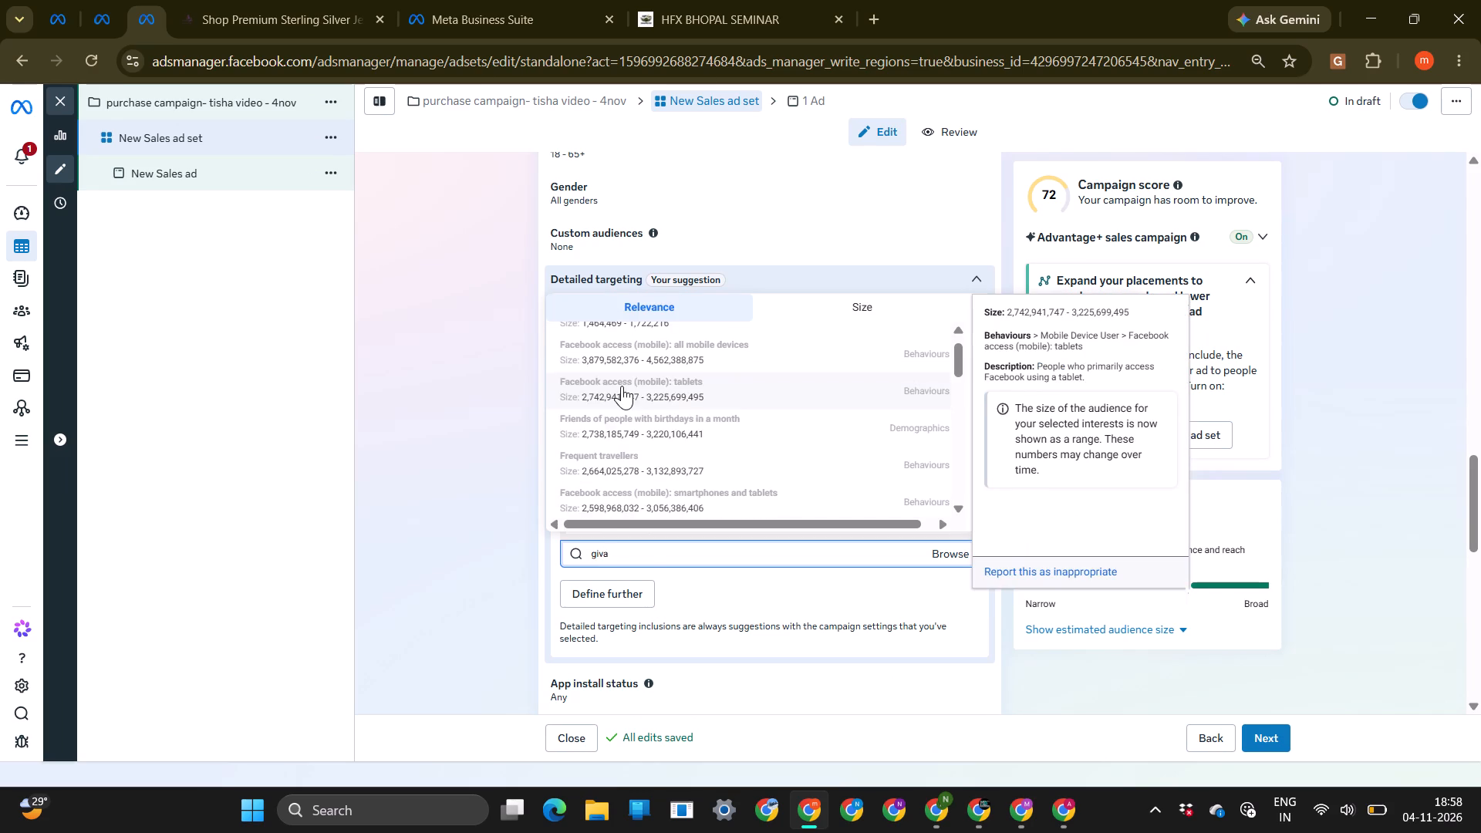
pyautogui.scroll(3, 622, 386)
# Search detailed targeting for palmona and close the search results.
pyautogui.click(623, 552)
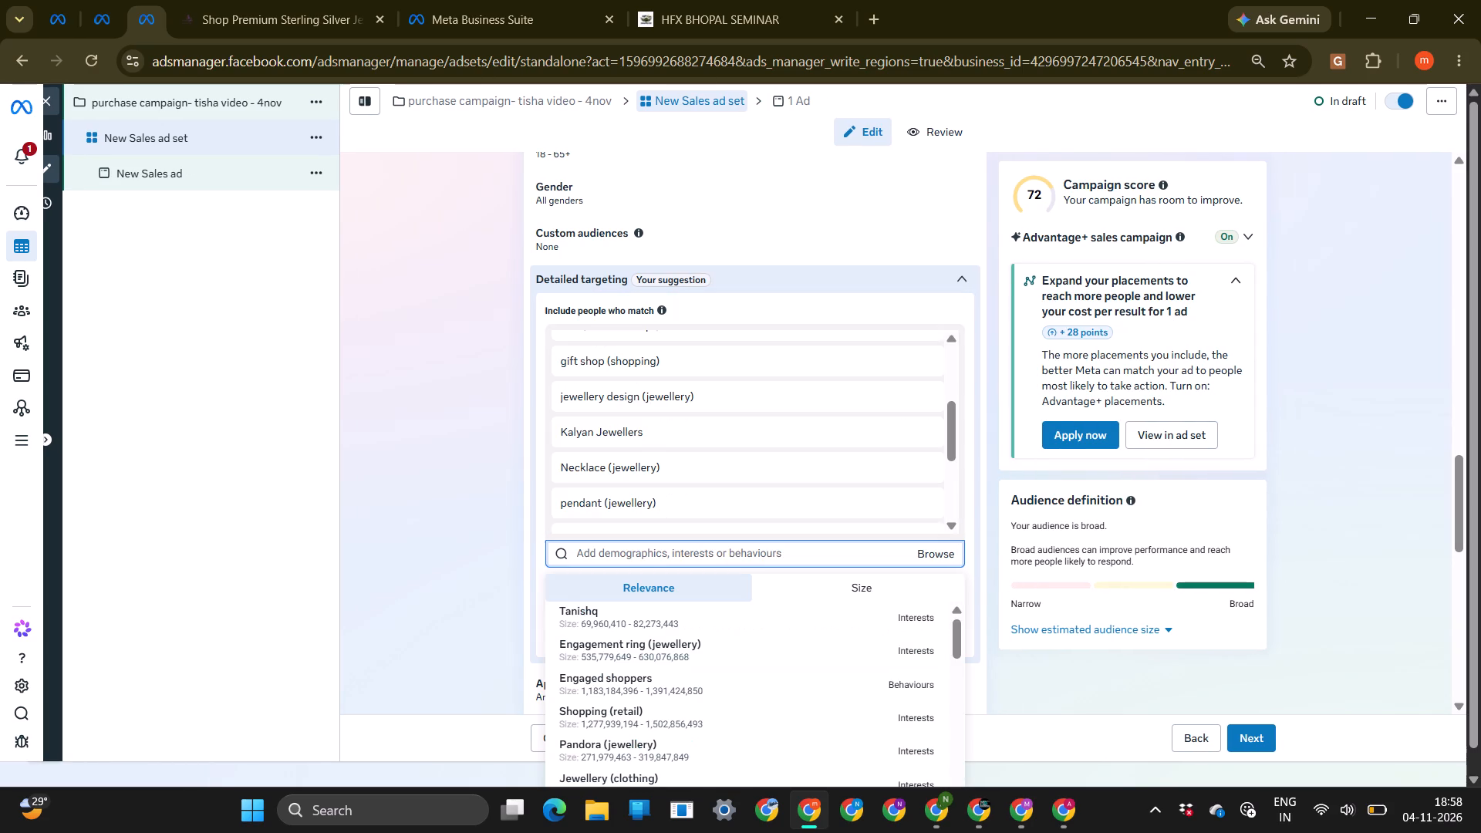
pyautogui.write('palmona')
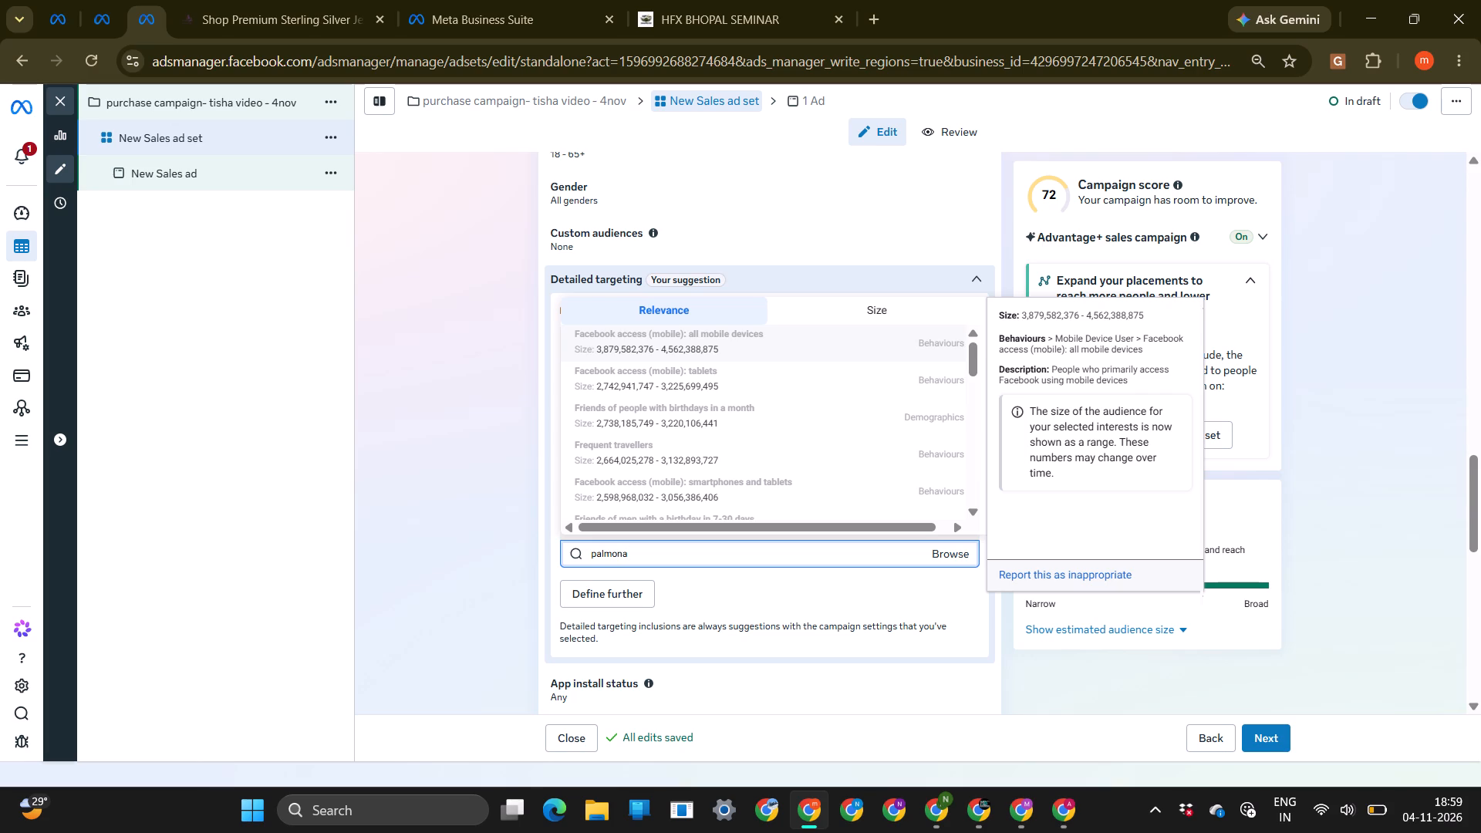
pyautogui.scroll(5, 501, 443)
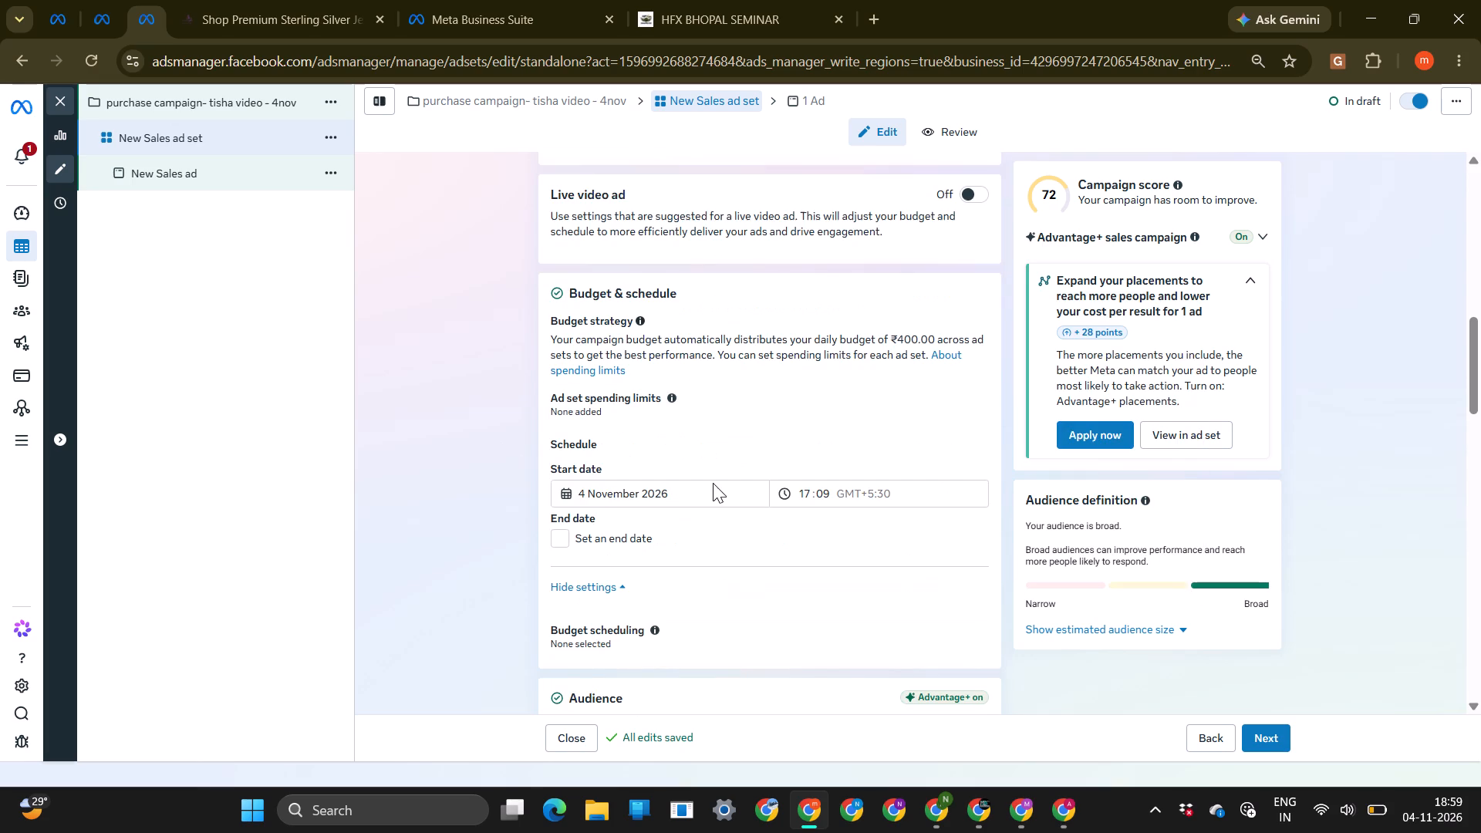
pyautogui.click(477, 412)
# Add the suggested jewellery brand interest Tanishq to the detailed targeting.
pyautogui.scroll(-2, 477, 412)
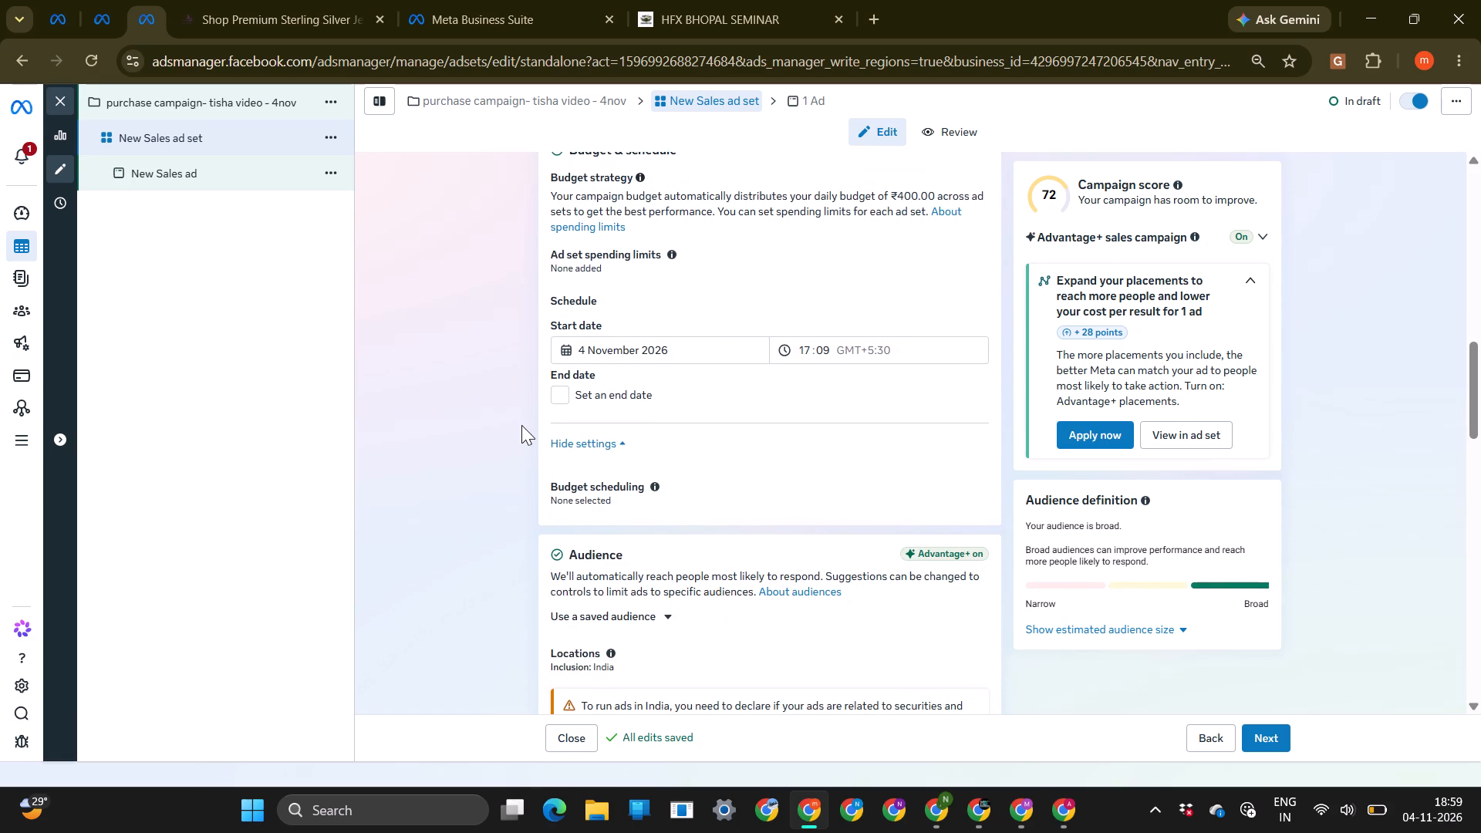
pyautogui.scroll(-2, 521, 425)
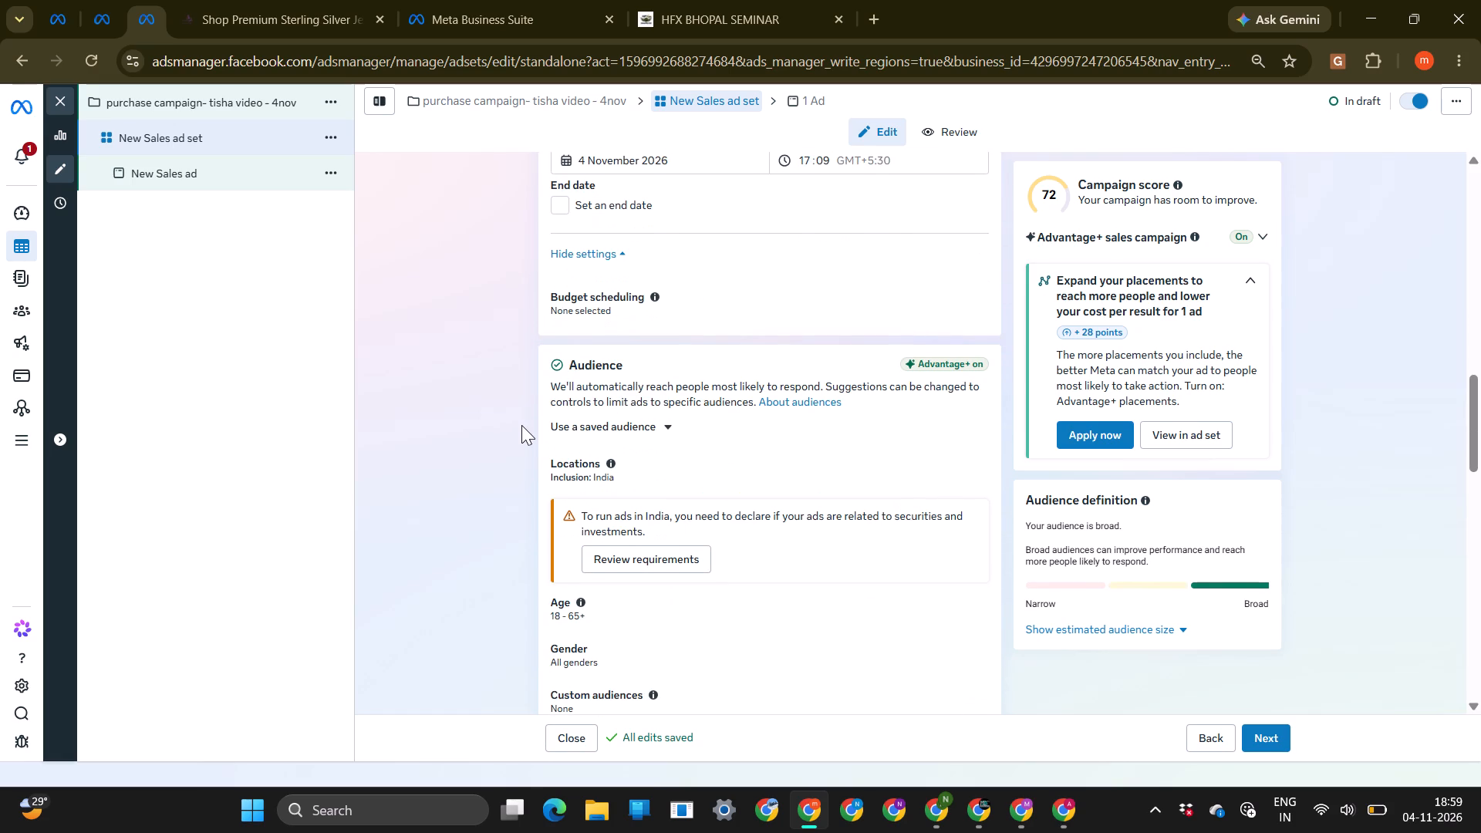
pyautogui.scroll(-3, 521, 425)
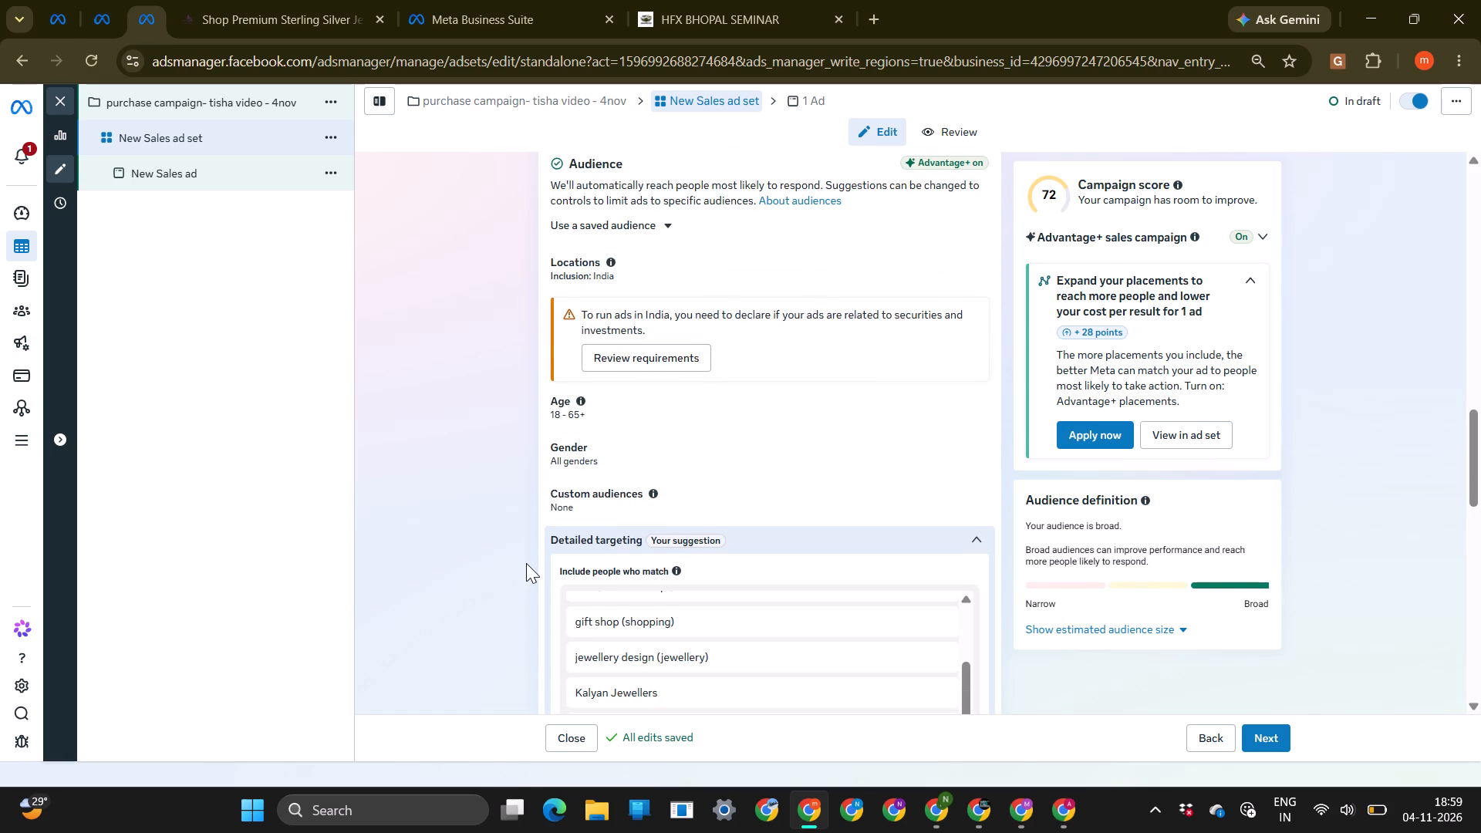
pyautogui.scroll(-3, 526, 563)
pyautogui.click(649, 506)
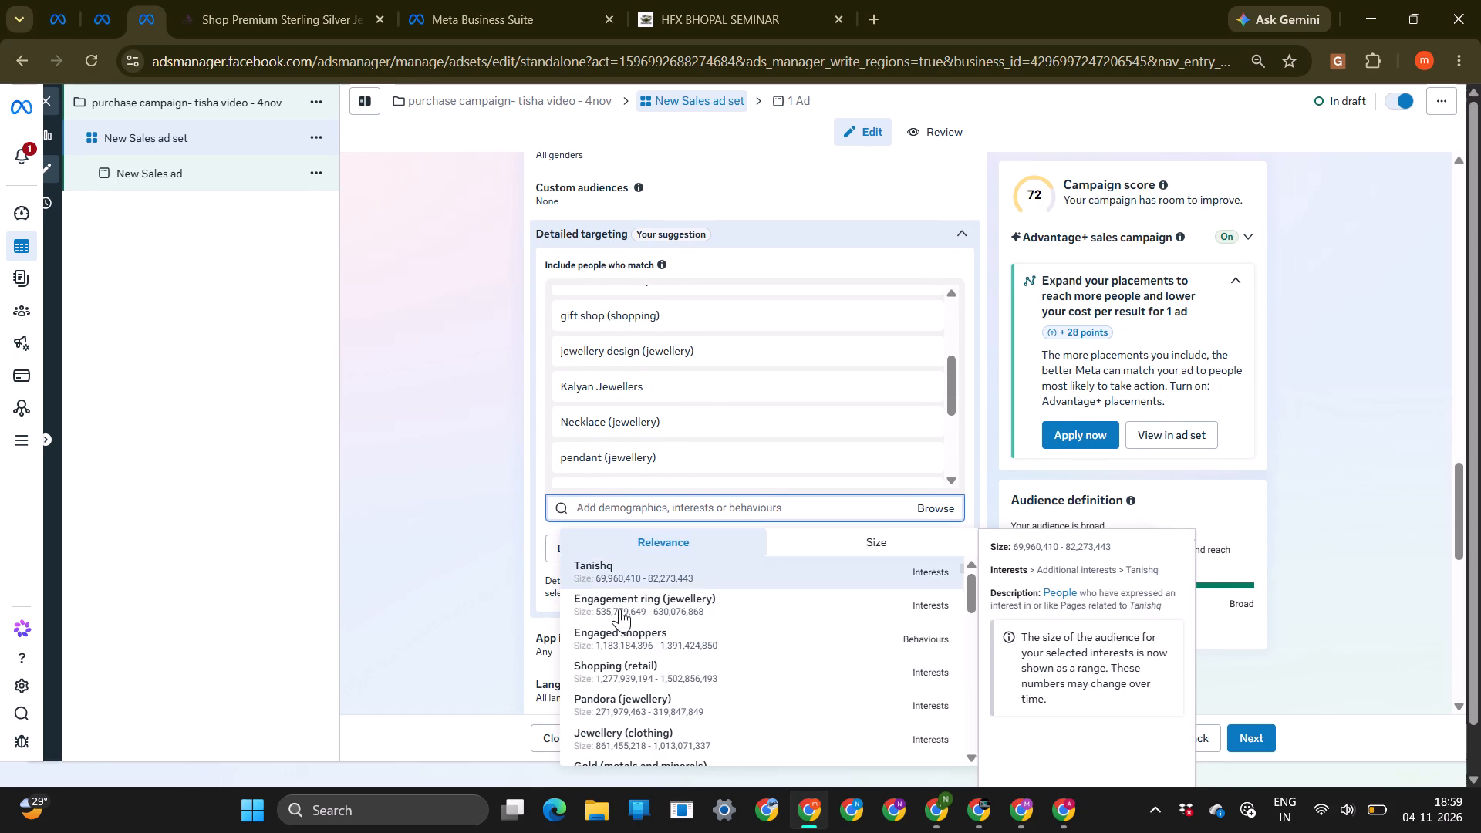
pyautogui.scroll(1, 619, 609)
pyautogui.click(654, 572)
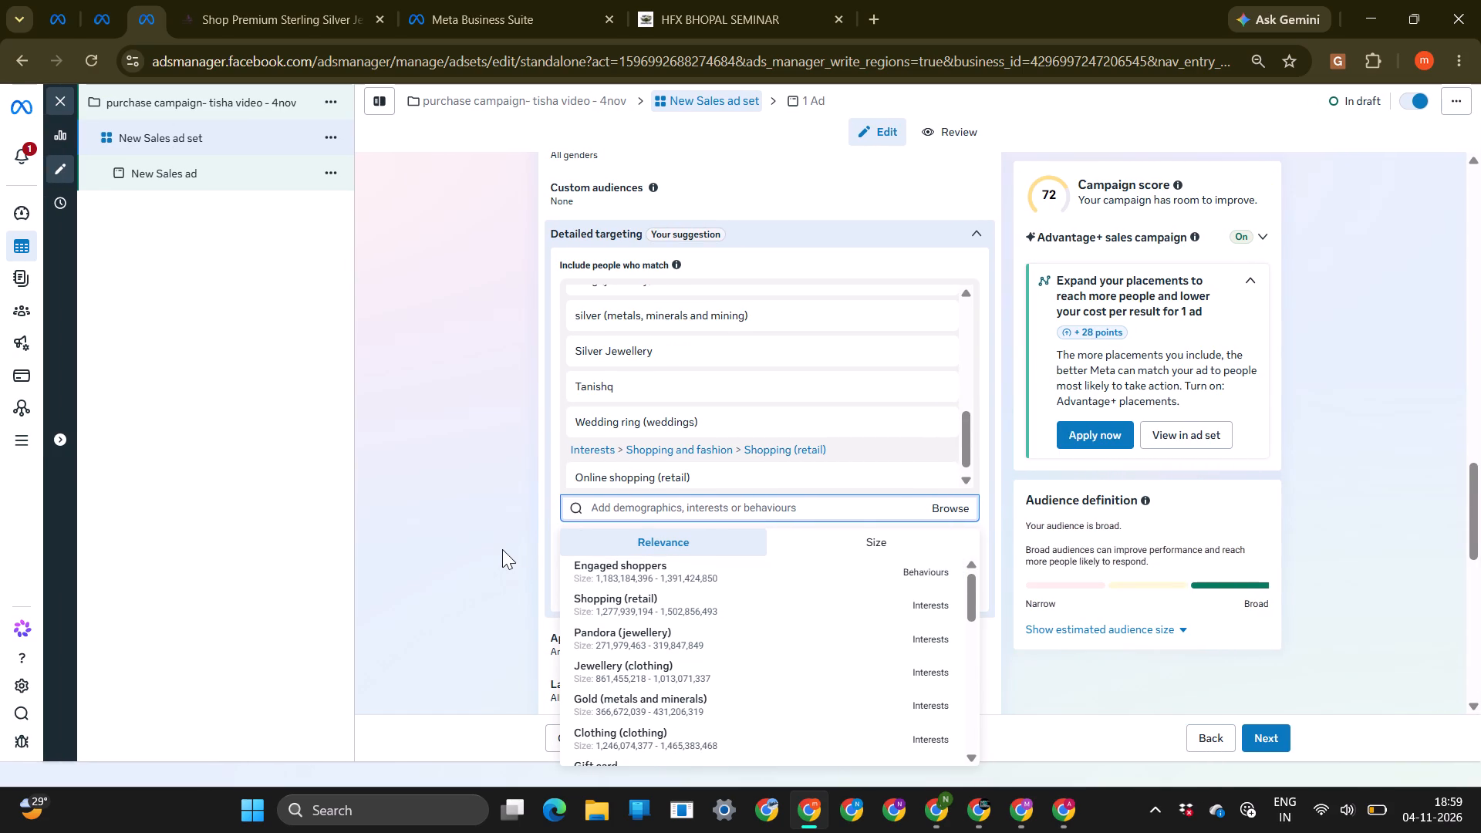
# Check the updated targeting suggestions and search detailed targeting for salty.
pyautogui.scroll(-1, 502, 549)
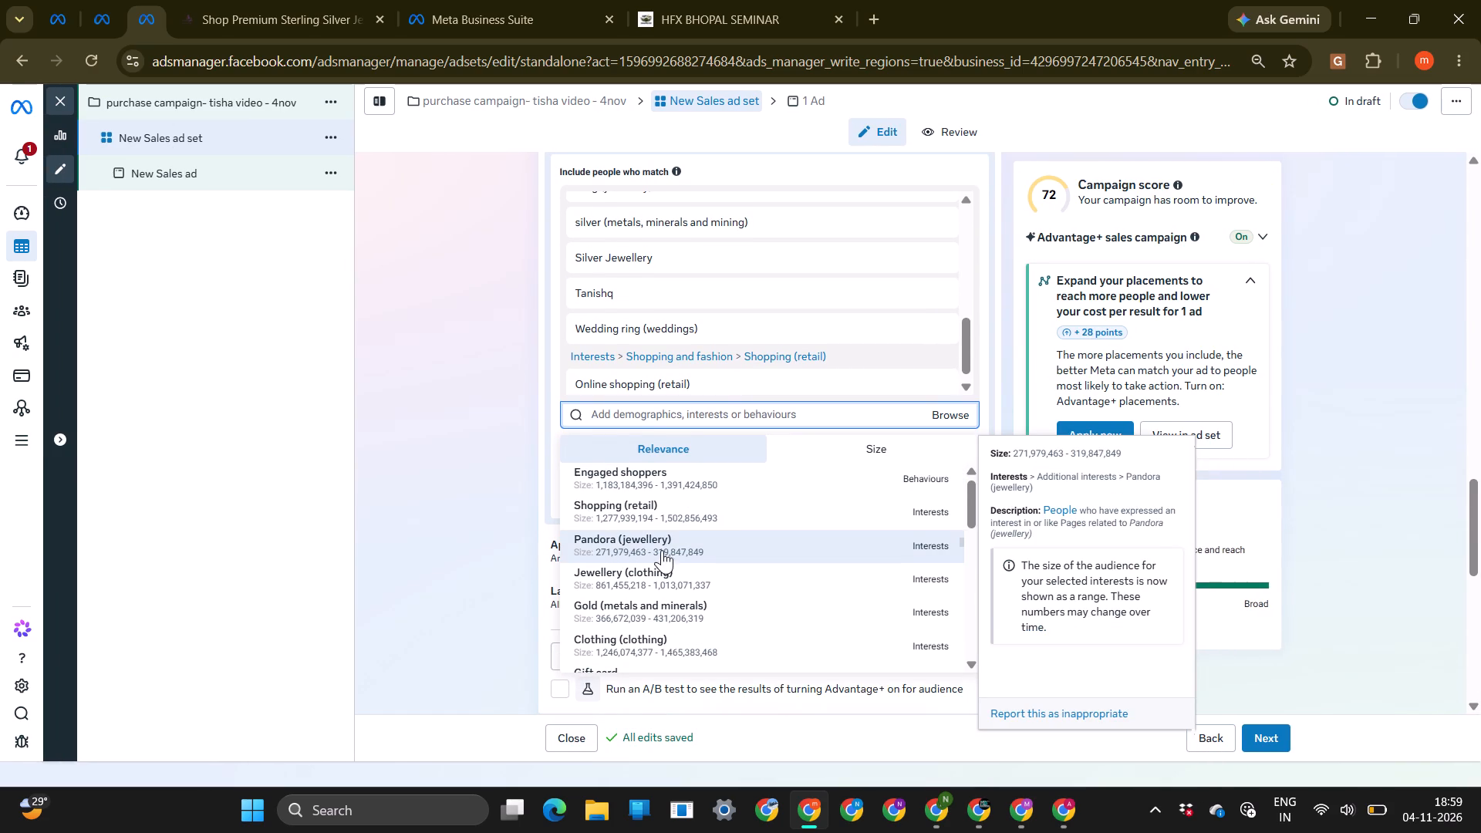
pyautogui.scroll(-2, 623, 518)
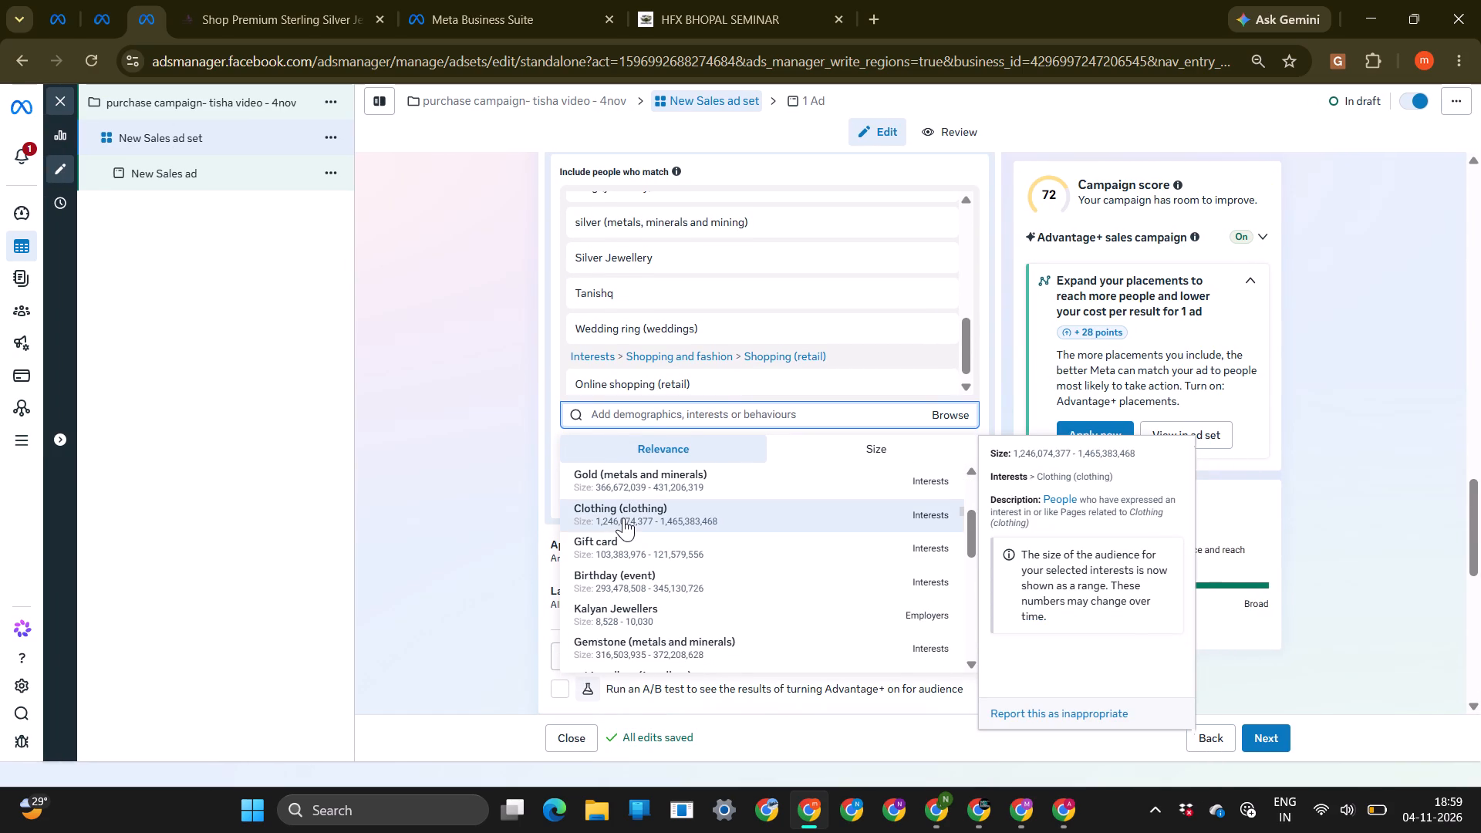
pyautogui.scroll(3, 680, 560)
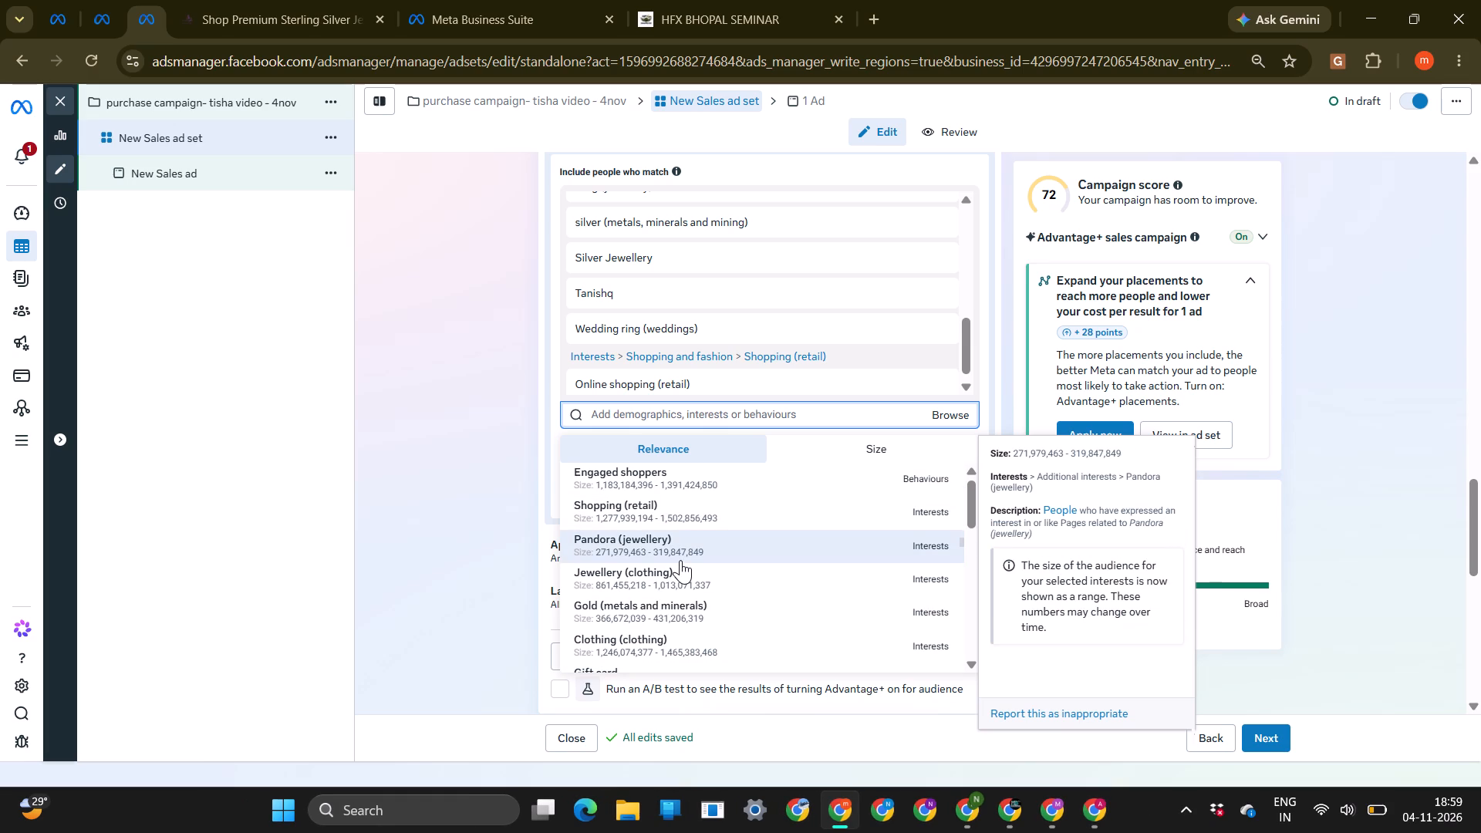
pyautogui.click(639, 411)
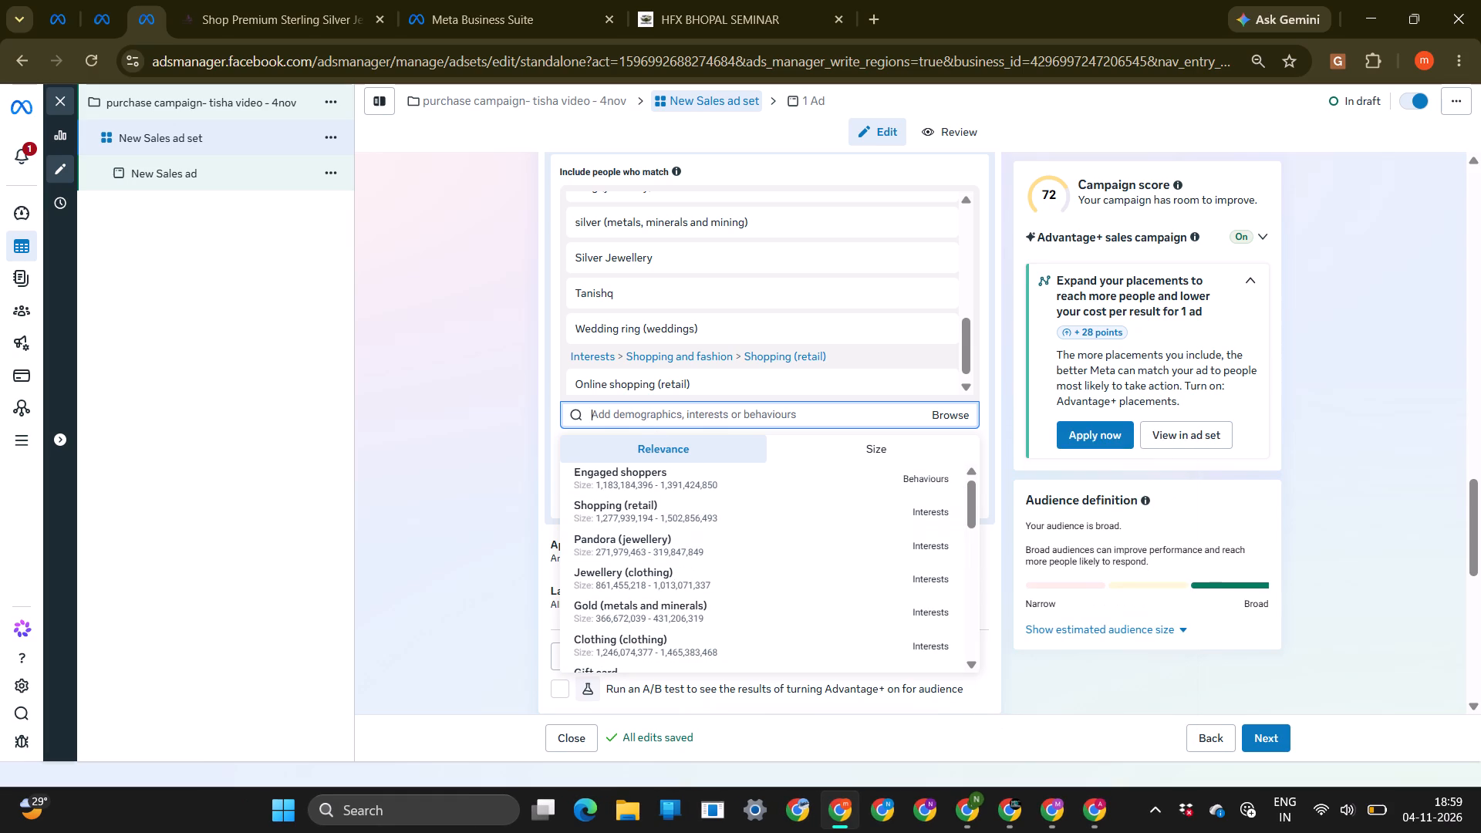
pyautogui.write('salty')
pyautogui.scroll(3, 800, 278)
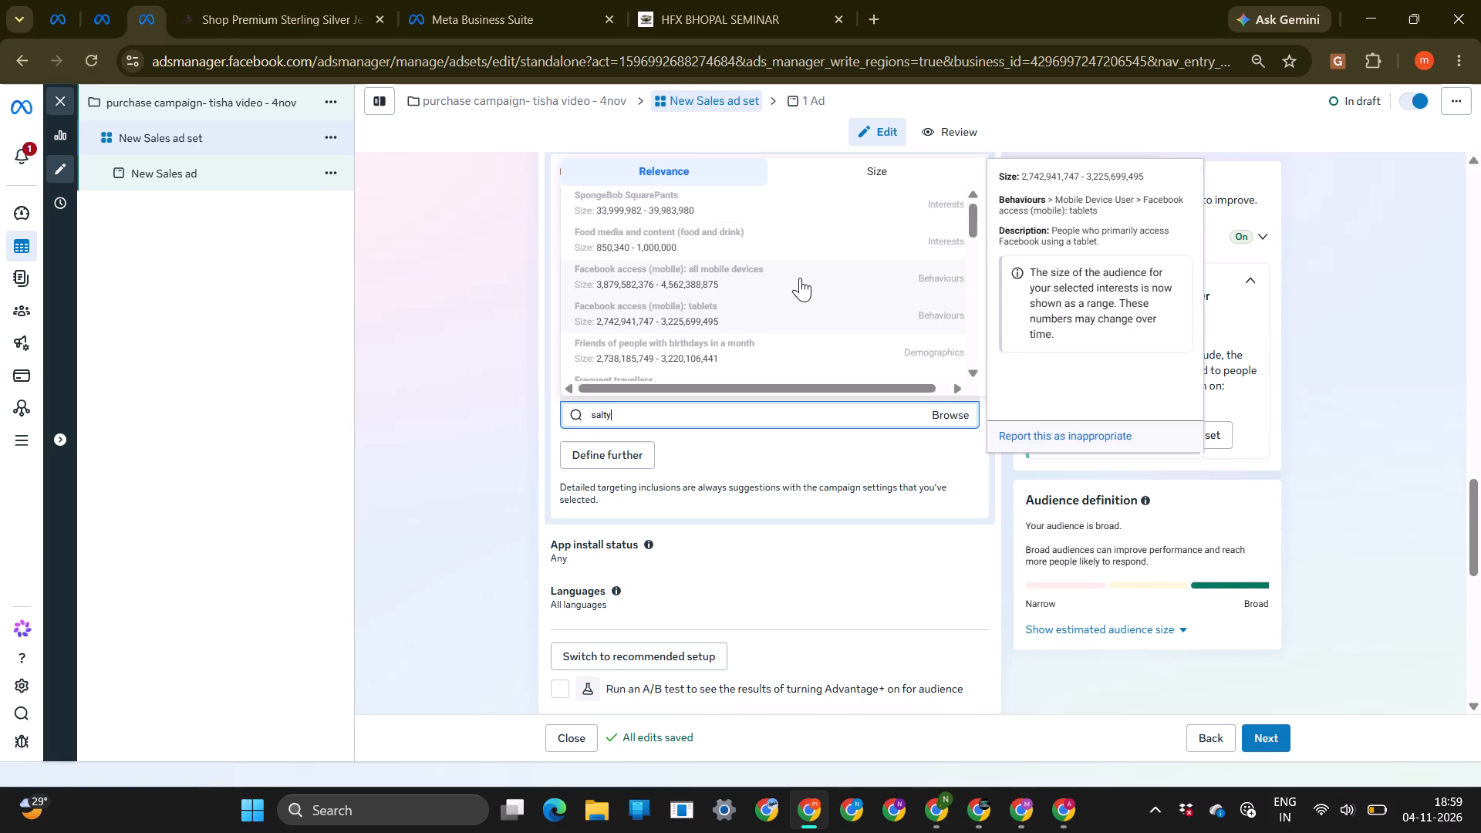
pyautogui.scroll(1, 800, 278)
pyautogui.scroll(-3, 800, 278)
pyautogui.click(629, 416)
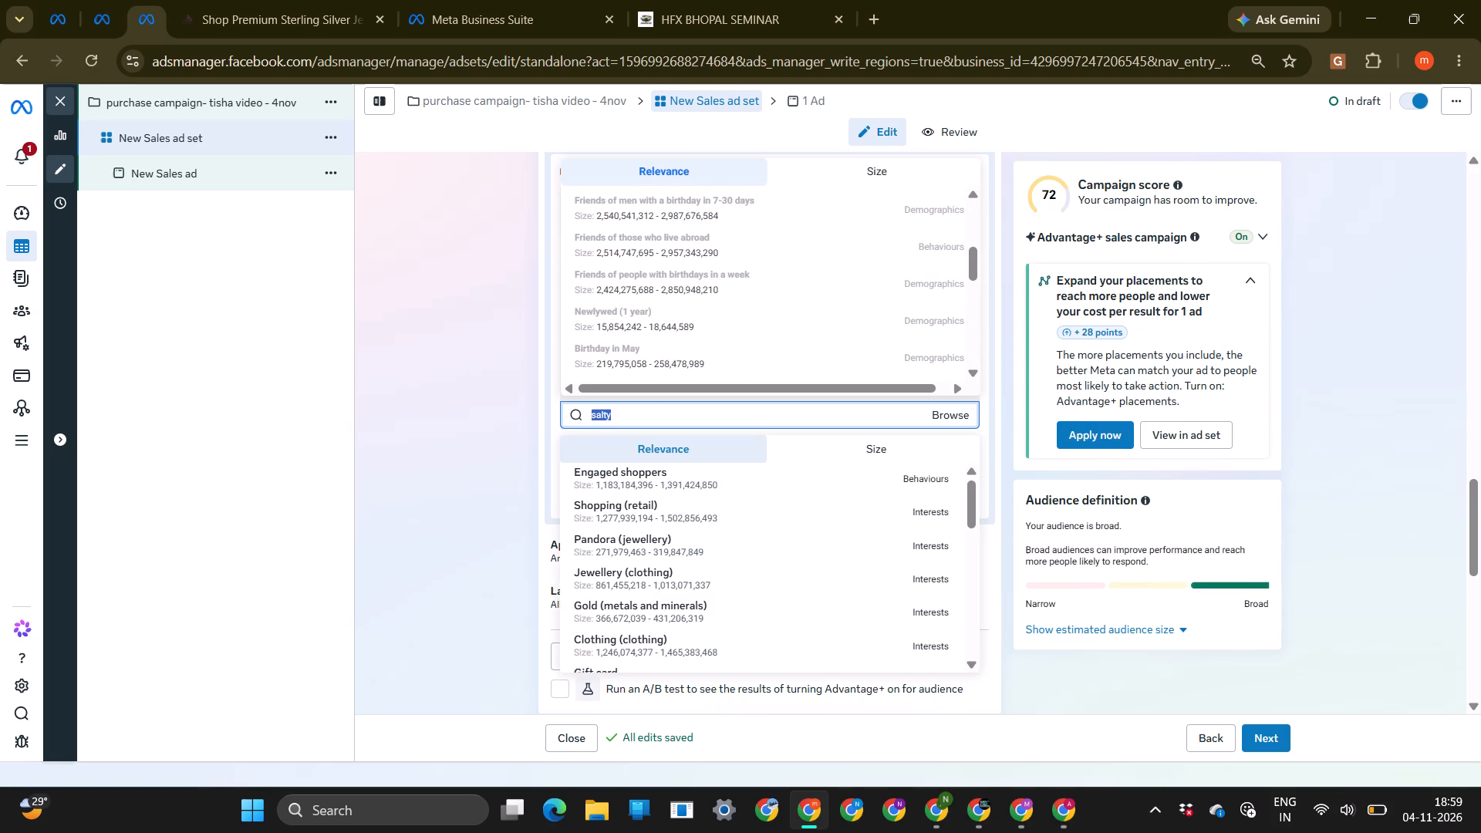
# Search detailed targeting for giva again and return to the suggestions list.
pyautogui.write('giva')
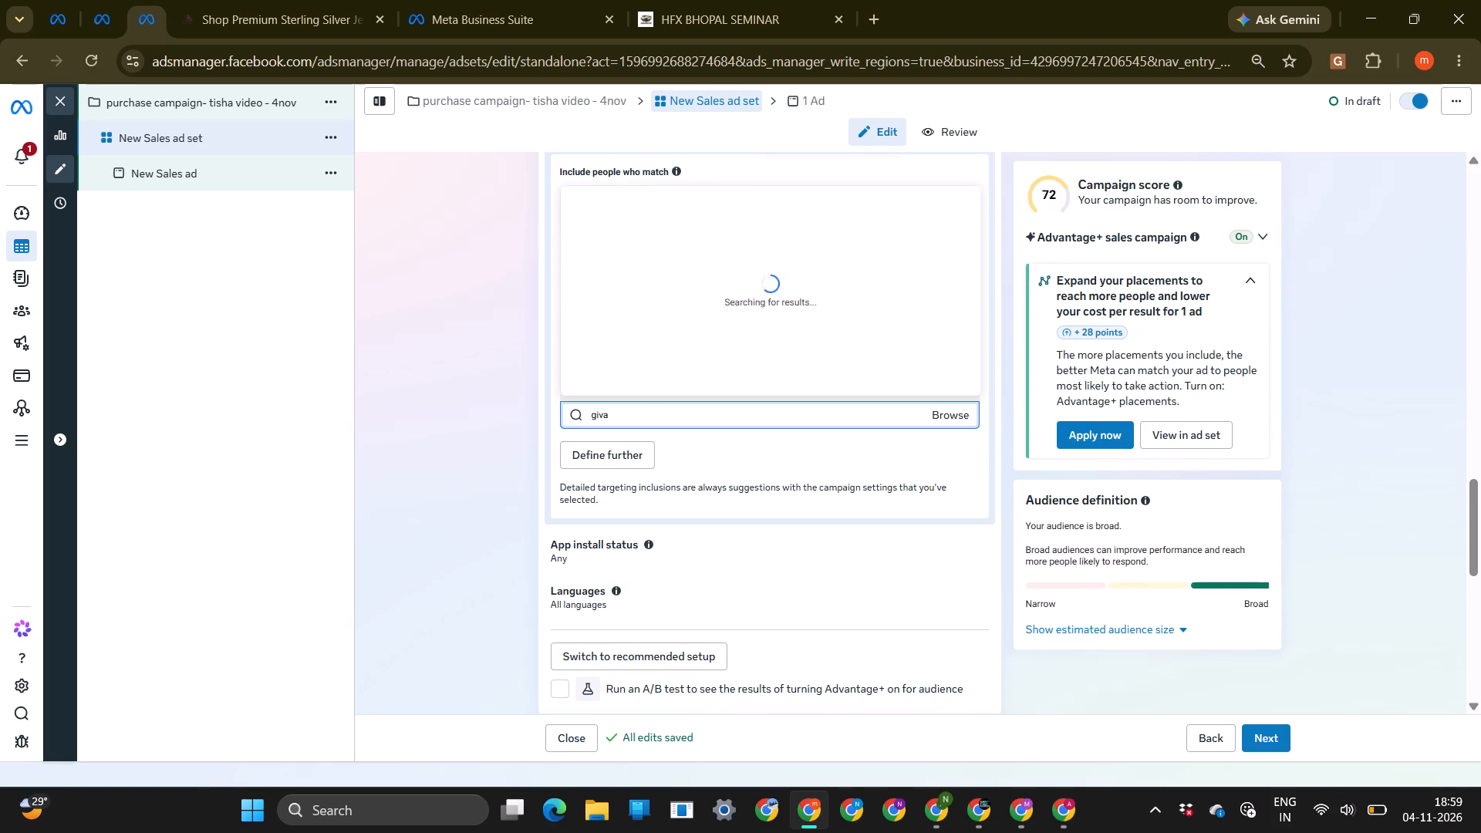
pyautogui.scroll(4, 707, 284)
pyautogui.click(612, 415)
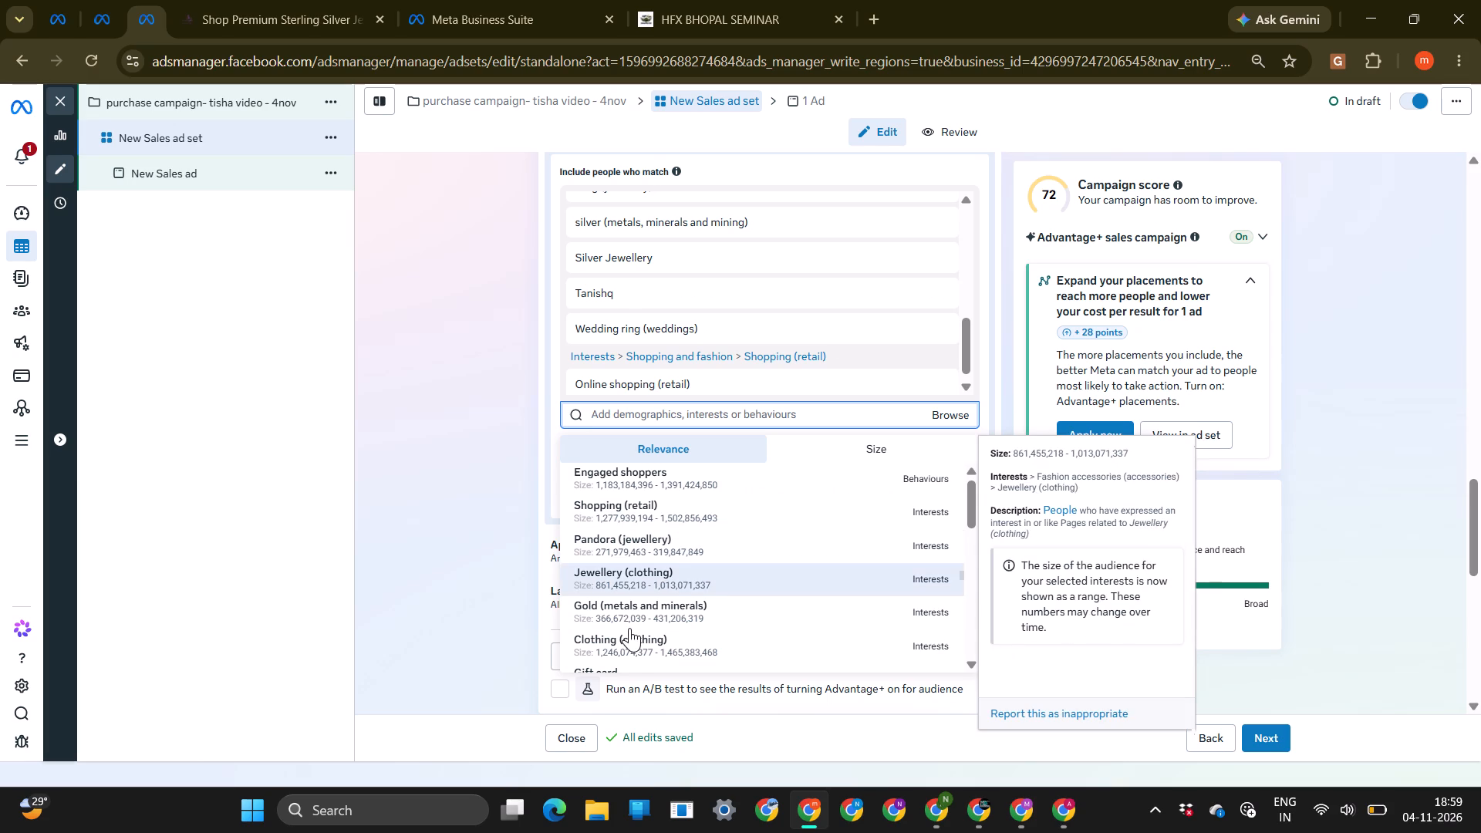
# Add the suggested Engaged shoppers behaviour and Shopping (retail) interest to the detailed targeting.
pyautogui.scroll(-4, 629, 628)
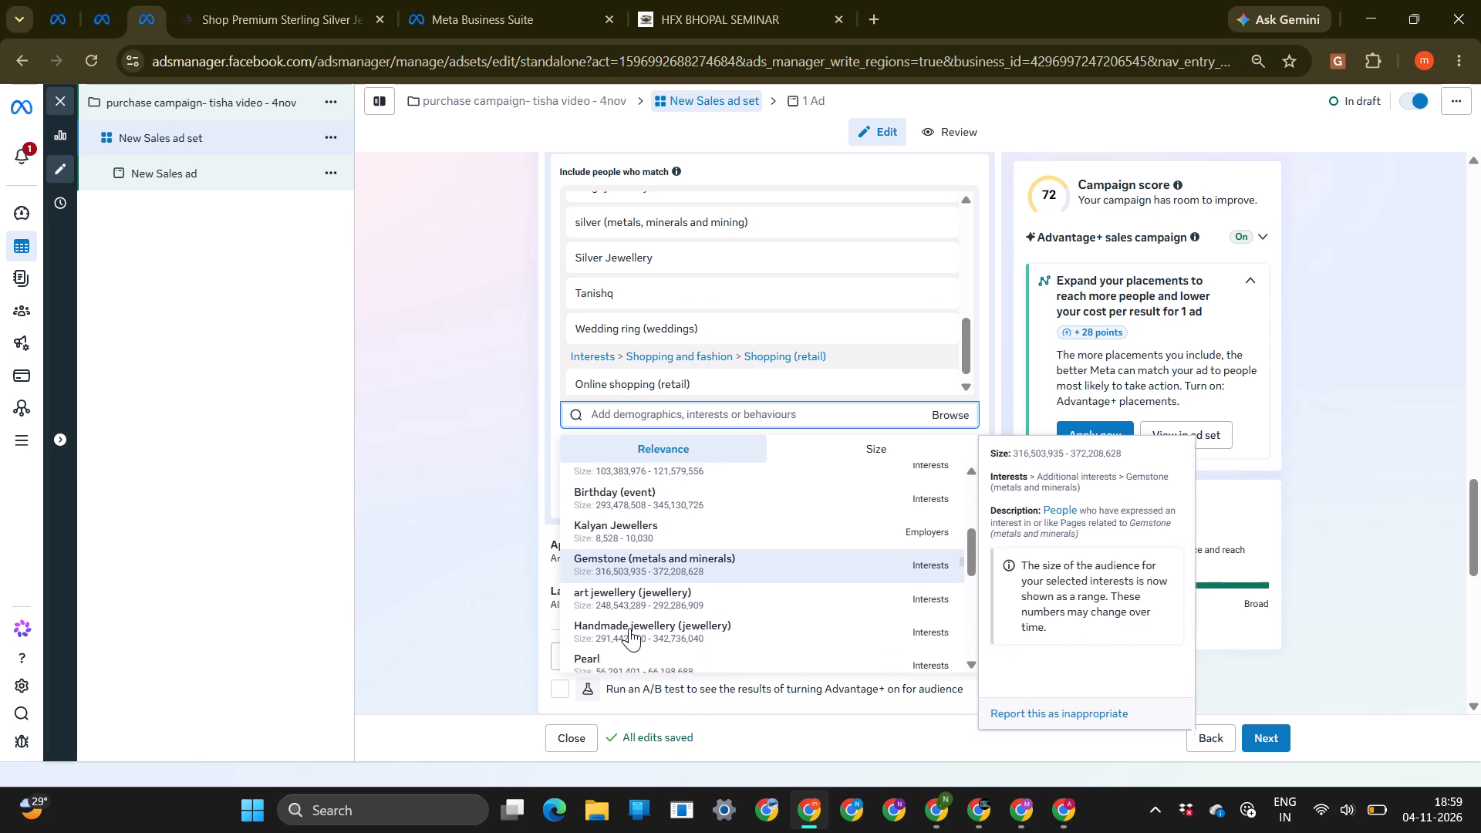
pyautogui.scroll(-1, 629, 628)
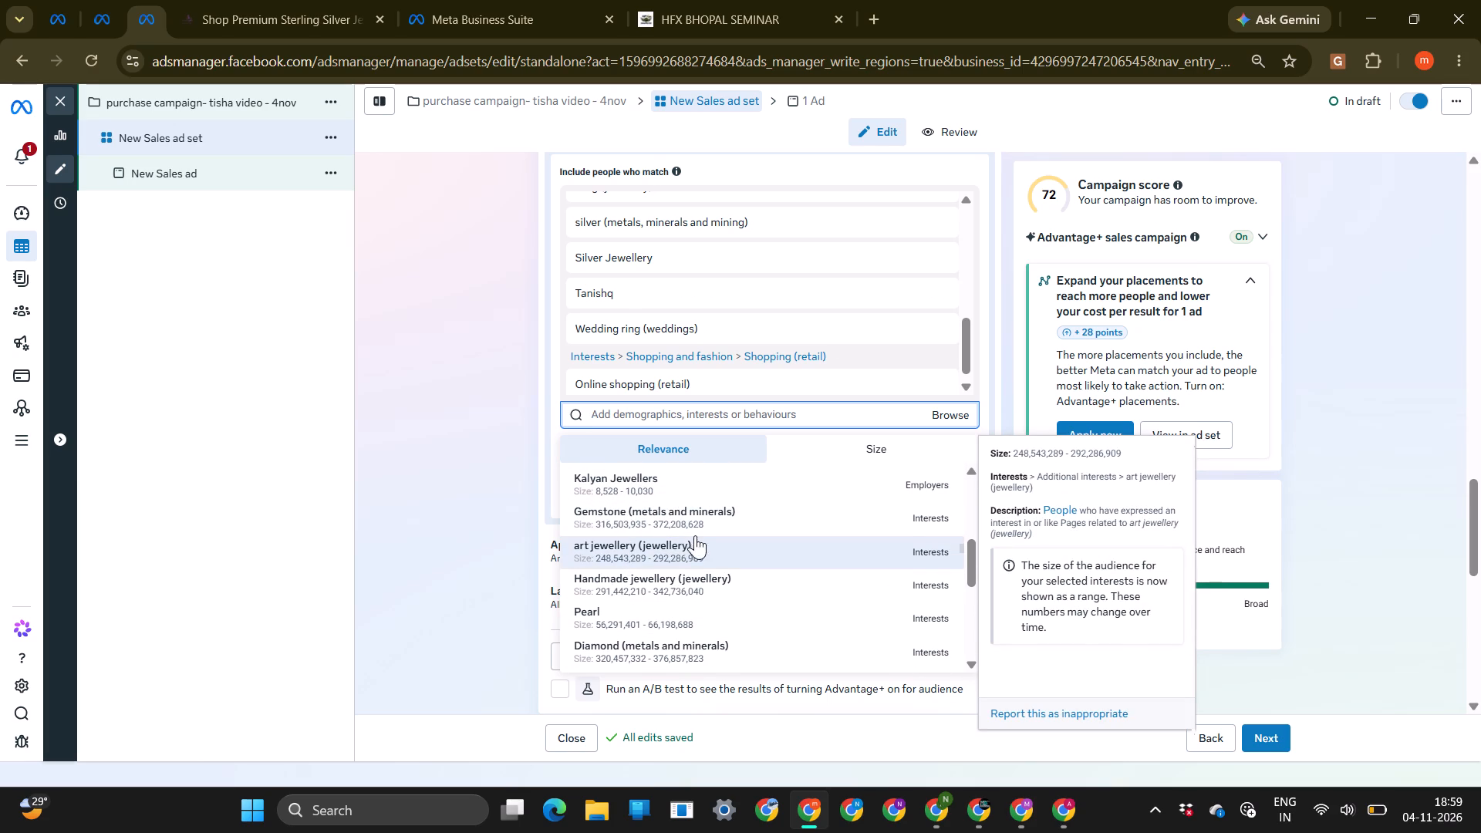
pyautogui.scroll(-2, 670, 582)
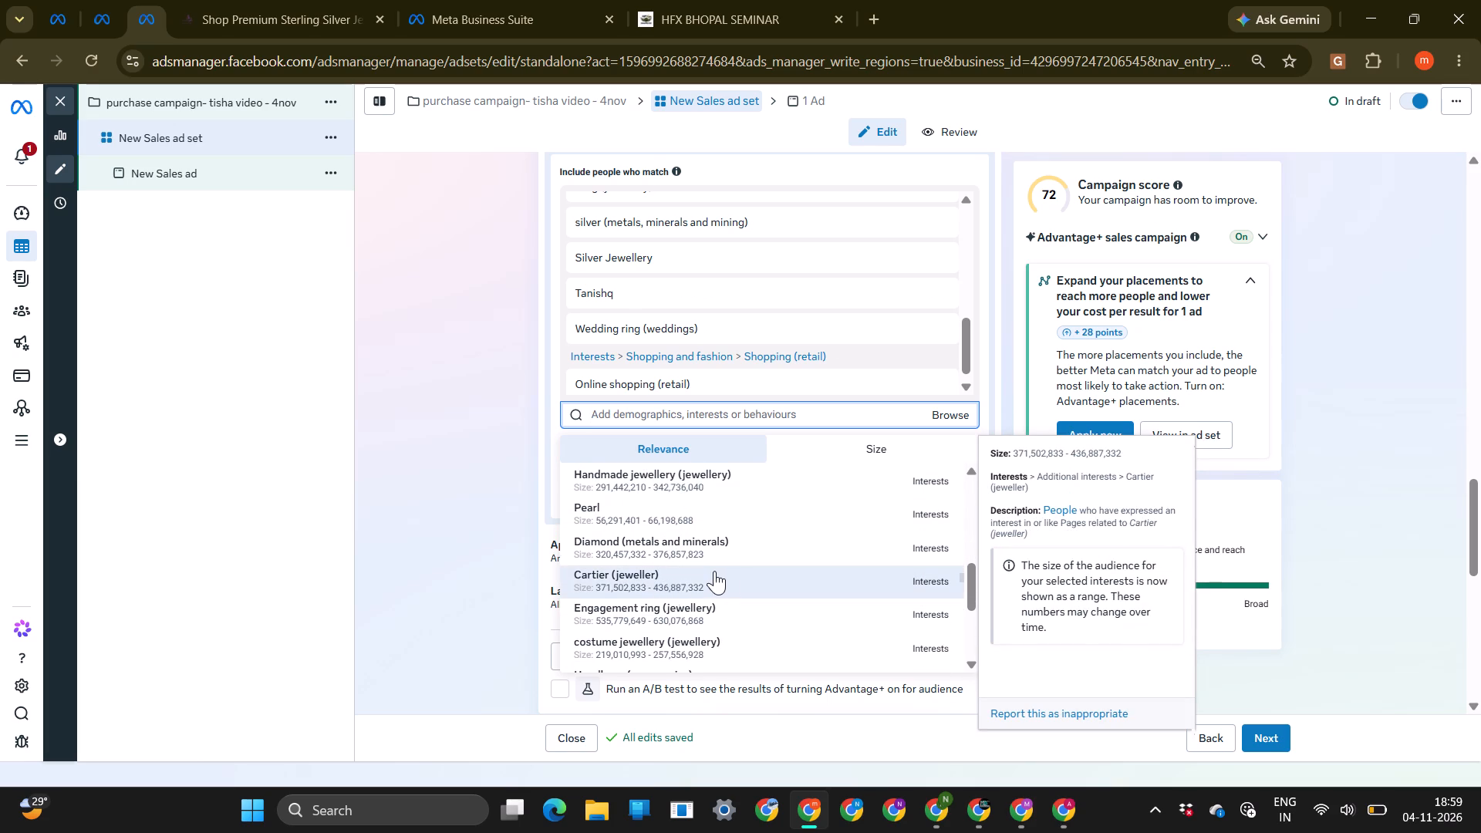
pyautogui.scroll(-3, 730, 571)
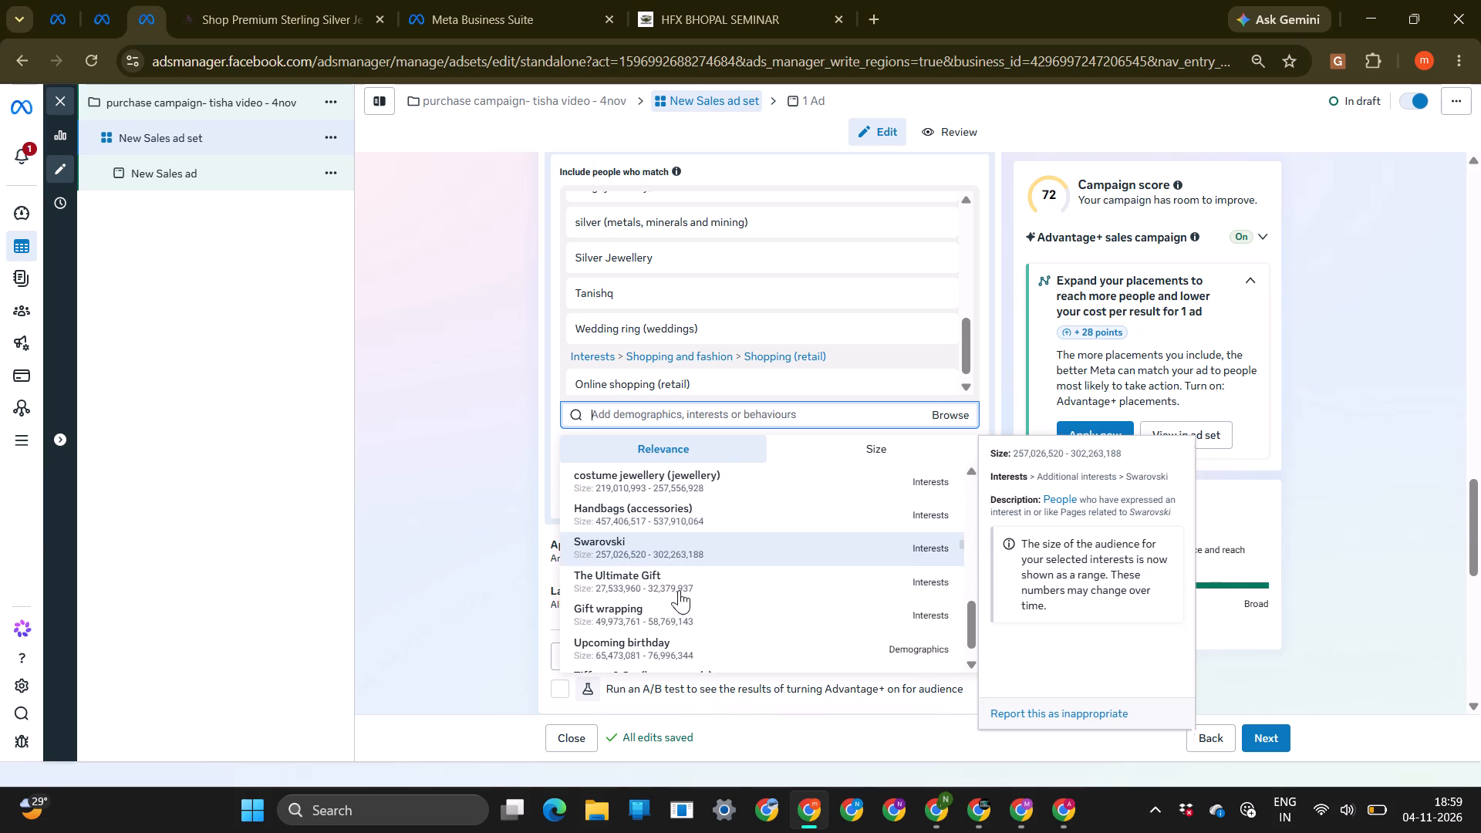
pyautogui.scroll(-2, 679, 590)
pyautogui.scroll(5, 679, 590)
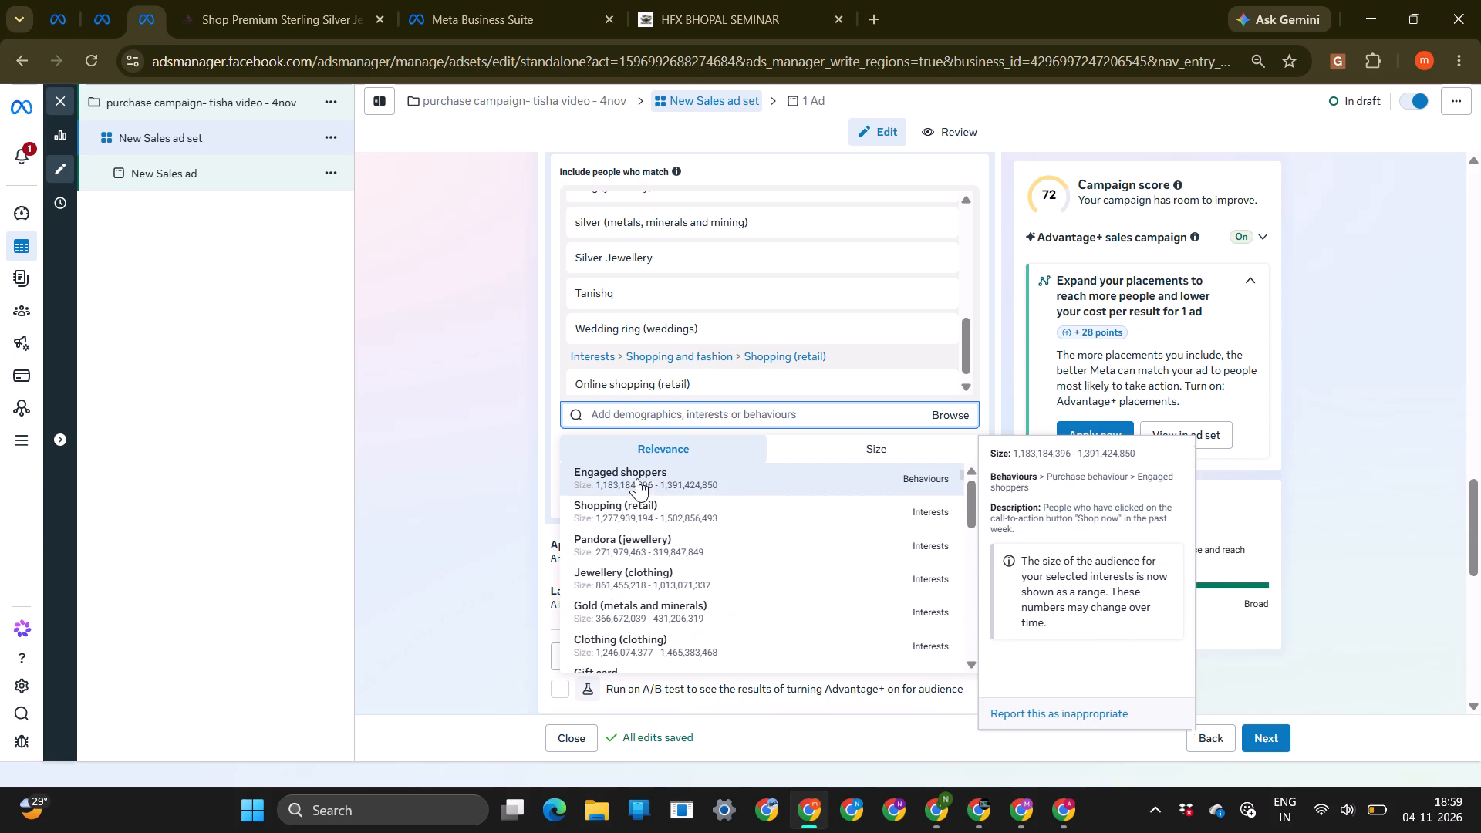
pyautogui.click(619, 479)
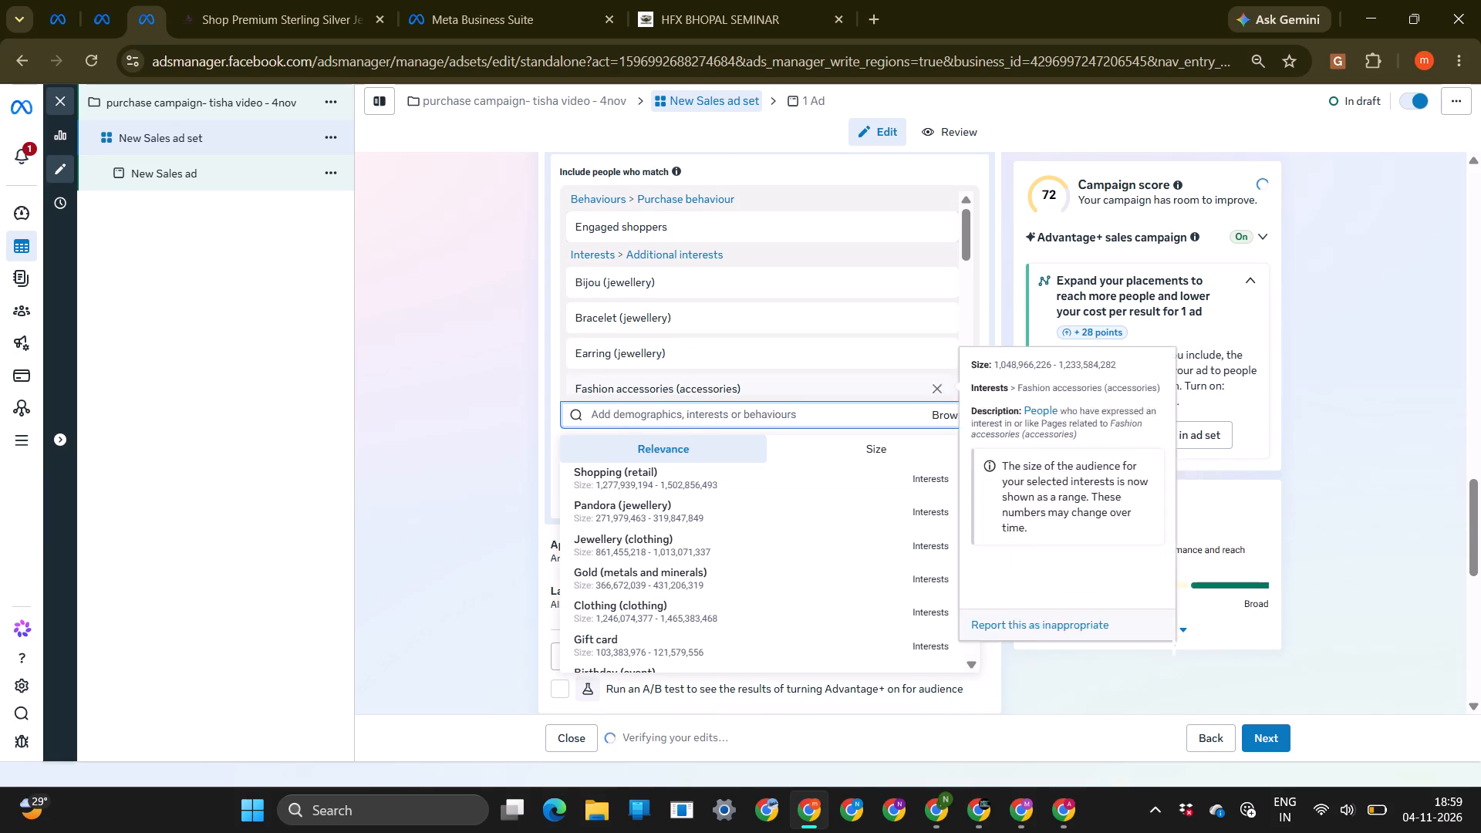
pyautogui.click(615, 470)
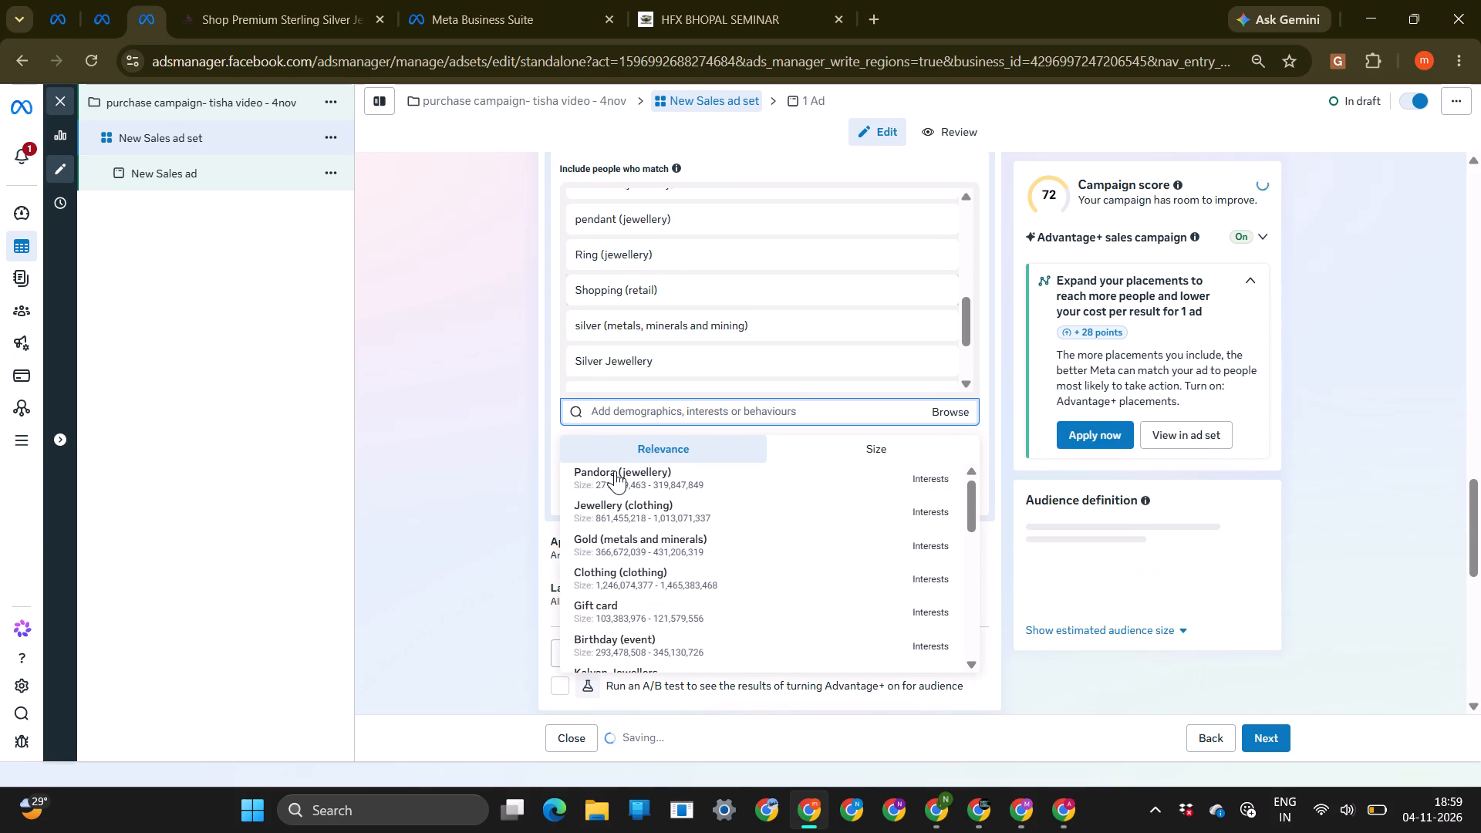
# Look through the refreshed targeting suggestions for further relevant jewellery and gift audiences.
pyautogui.hscroll(1, 655, 578)
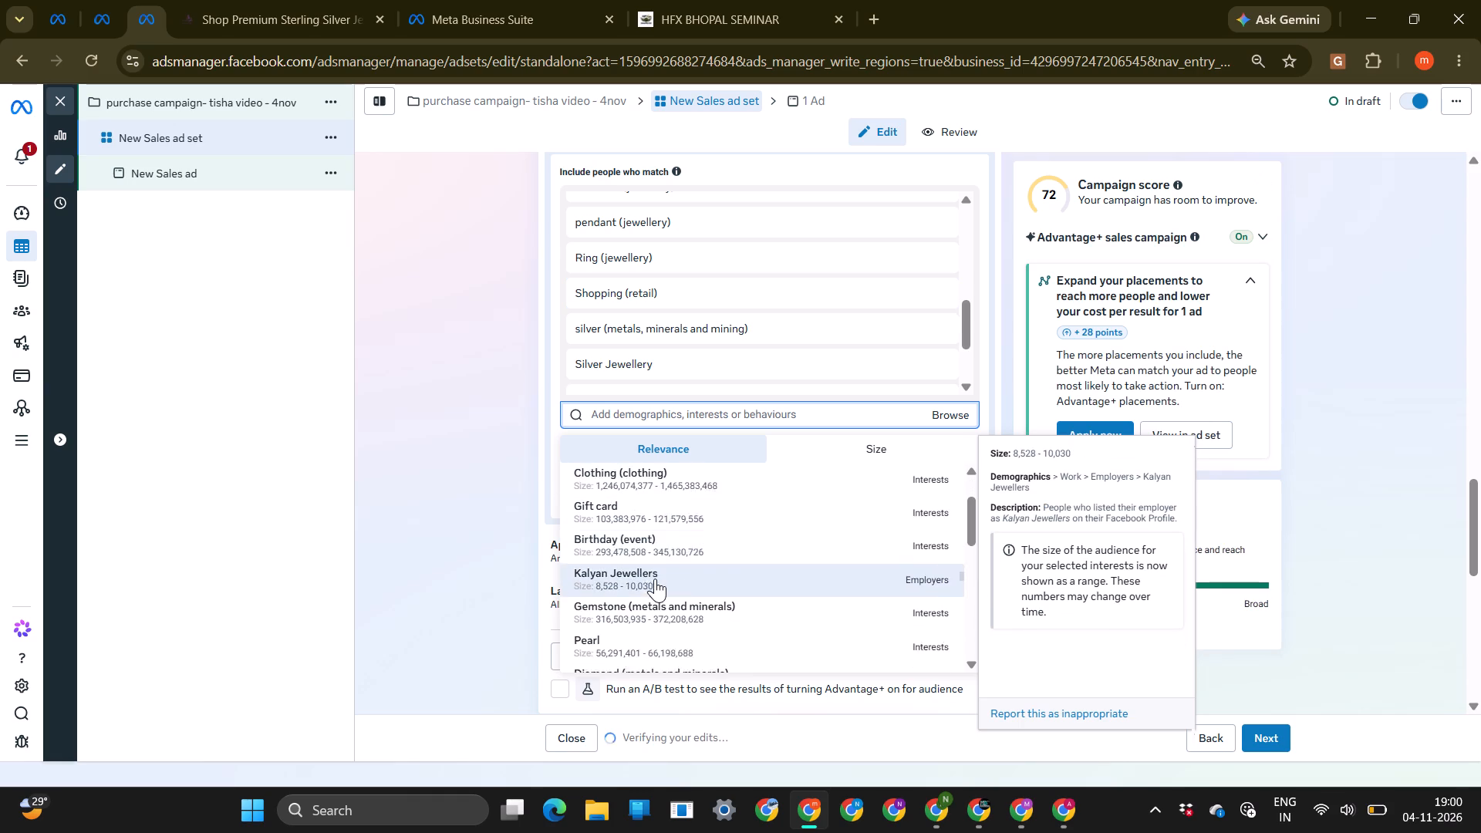
pyautogui.hscroll(1, 655, 578)
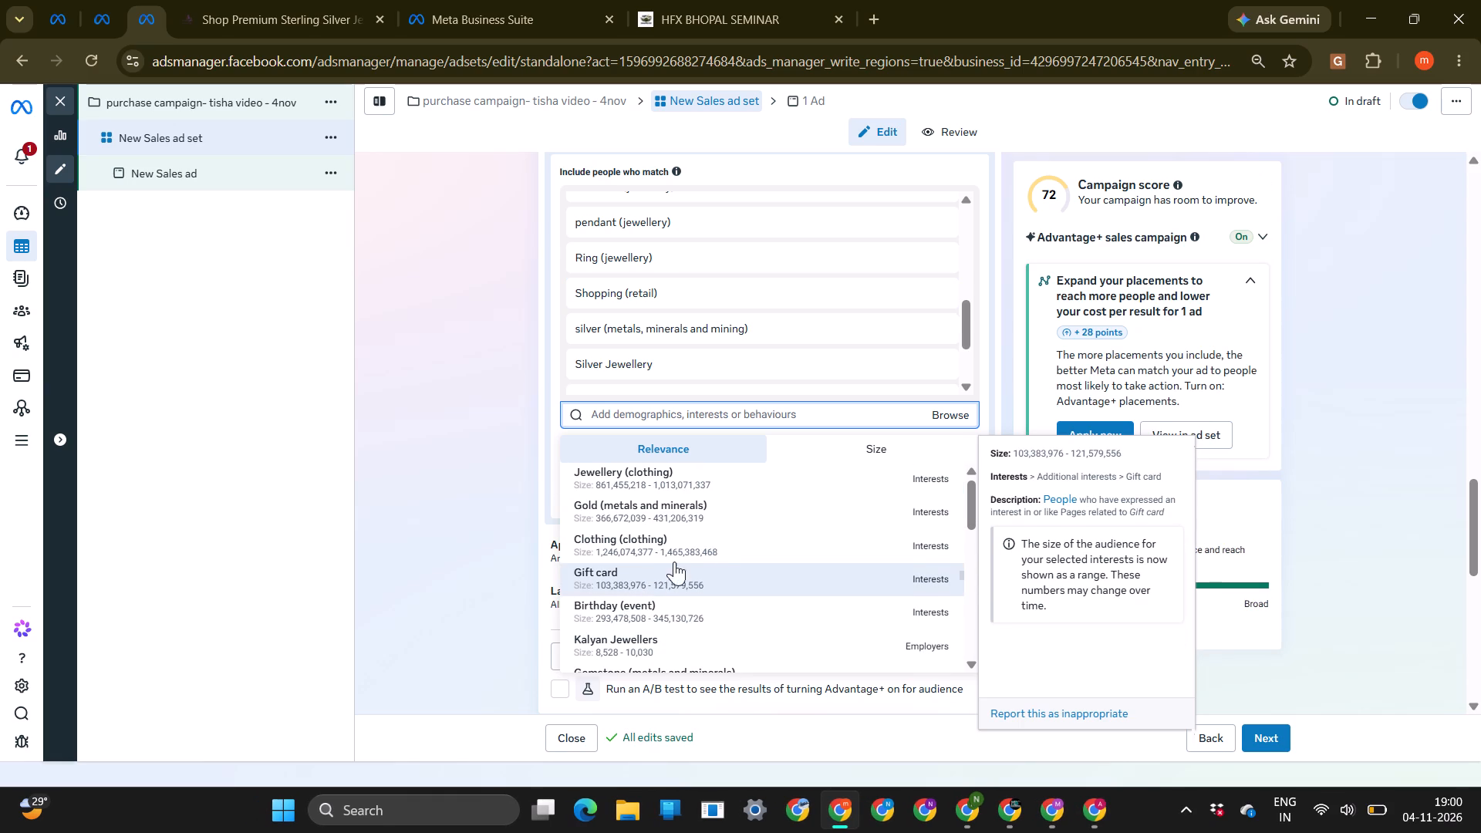
pyautogui.click(605, 413)
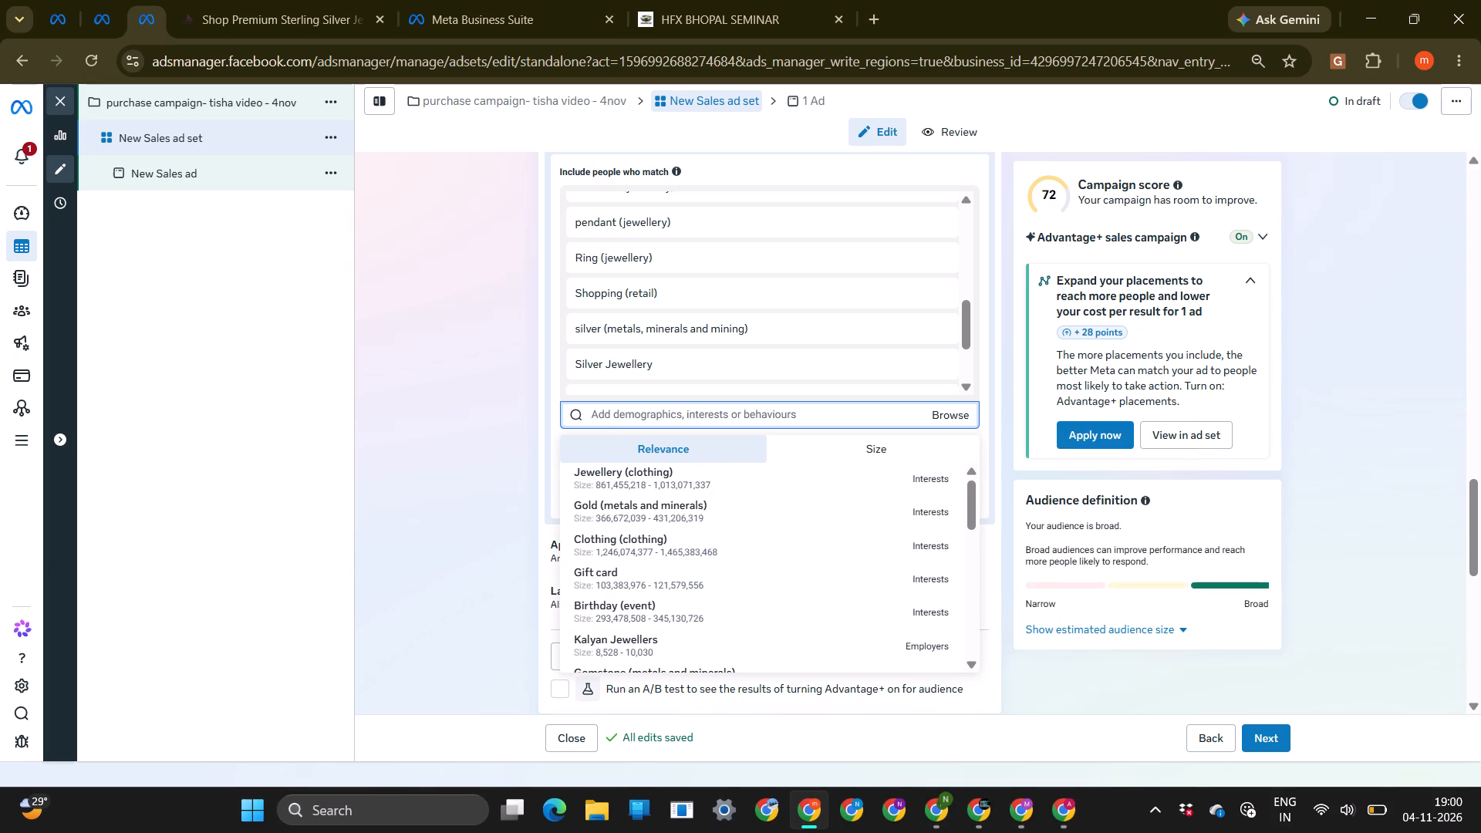
pyautogui.click(629, 415)
pyautogui.scroll(3, 629, 532)
pyautogui.scroll(-4, 629, 532)
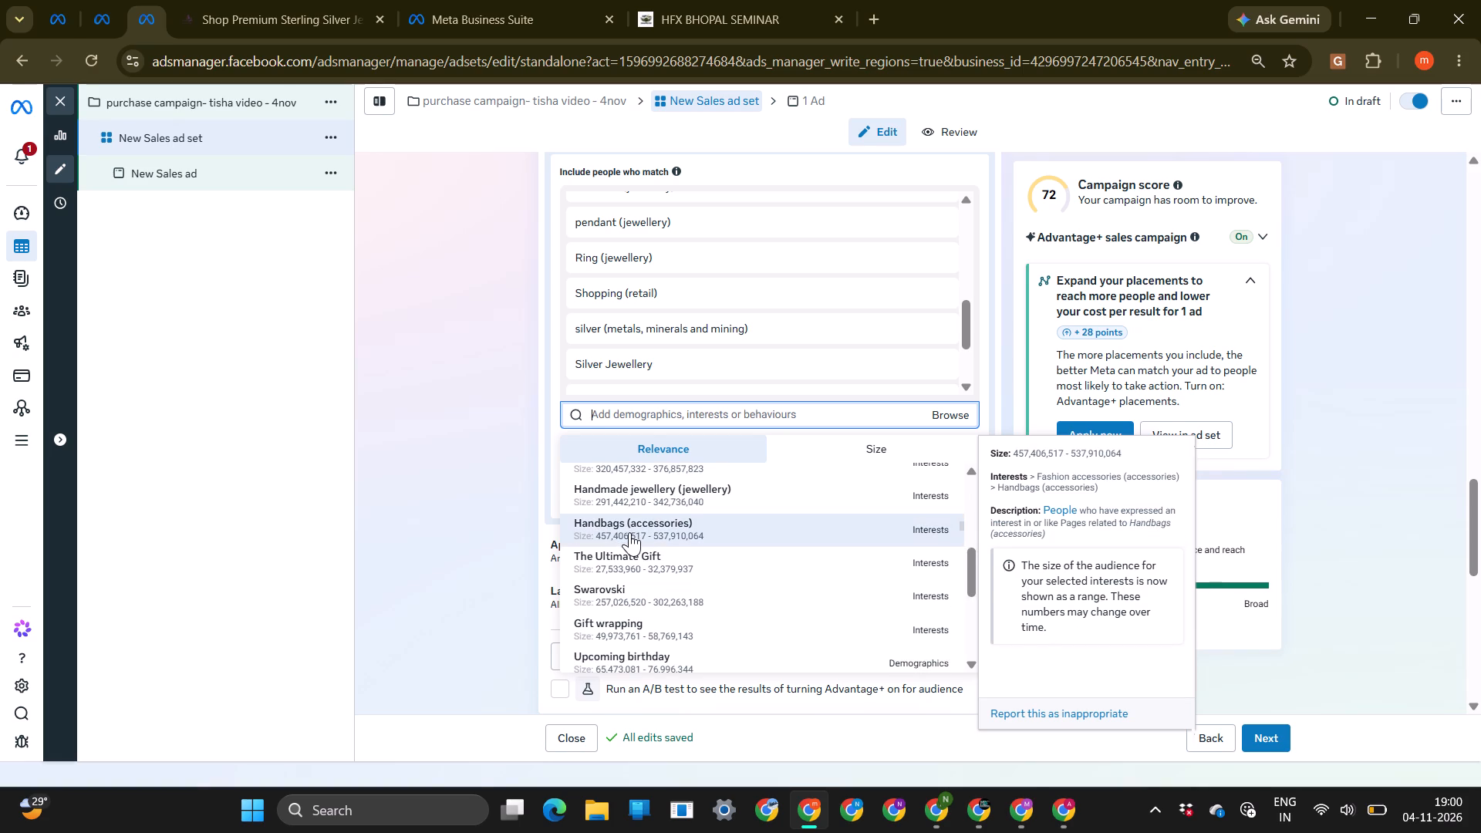
pyautogui.scroll(-4, 629, 532)
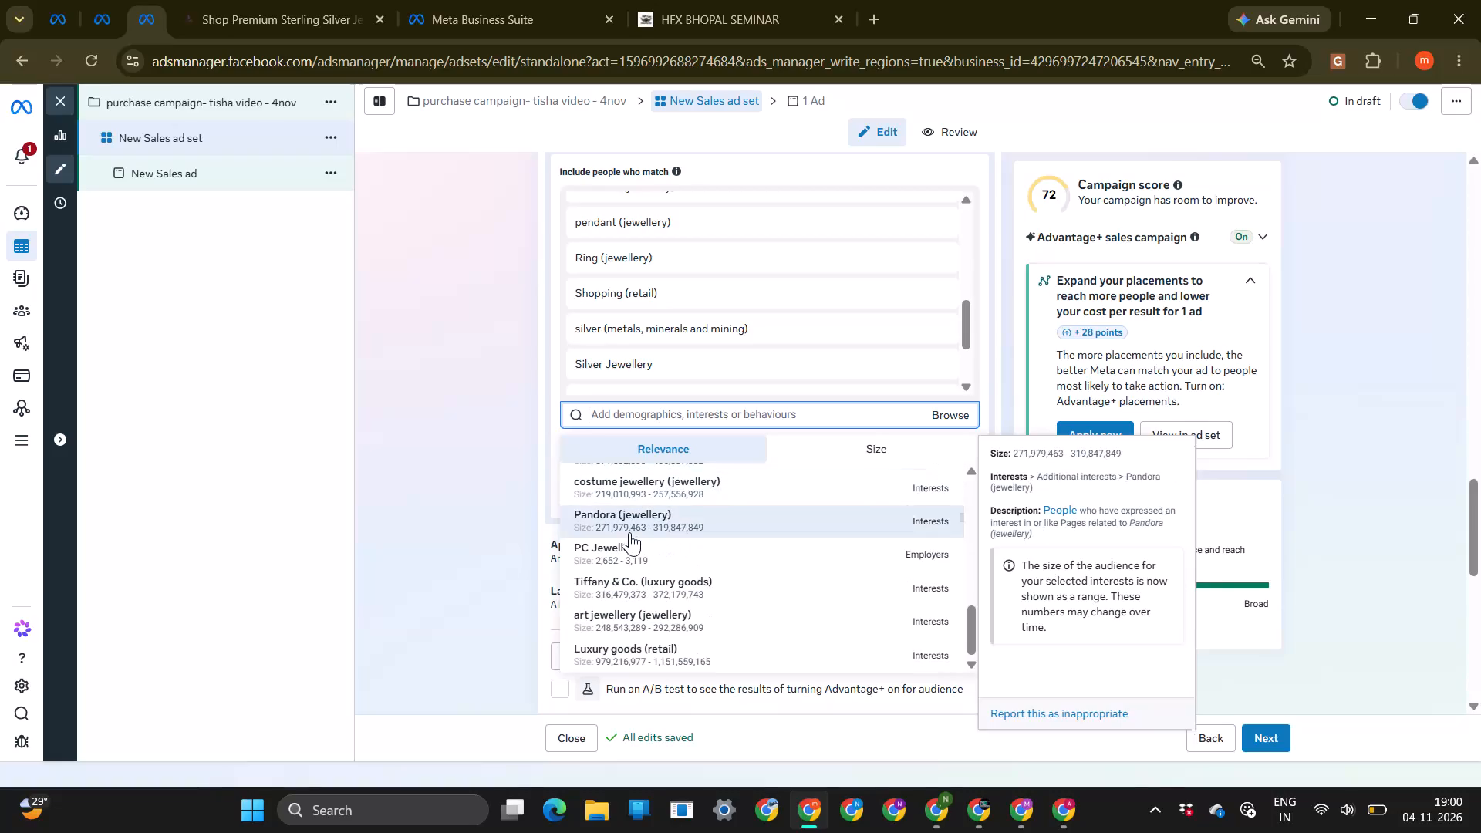
# Search detailed targeting for jewellery and add the Jewellery store interest.
pyautogui.click(616, 417)
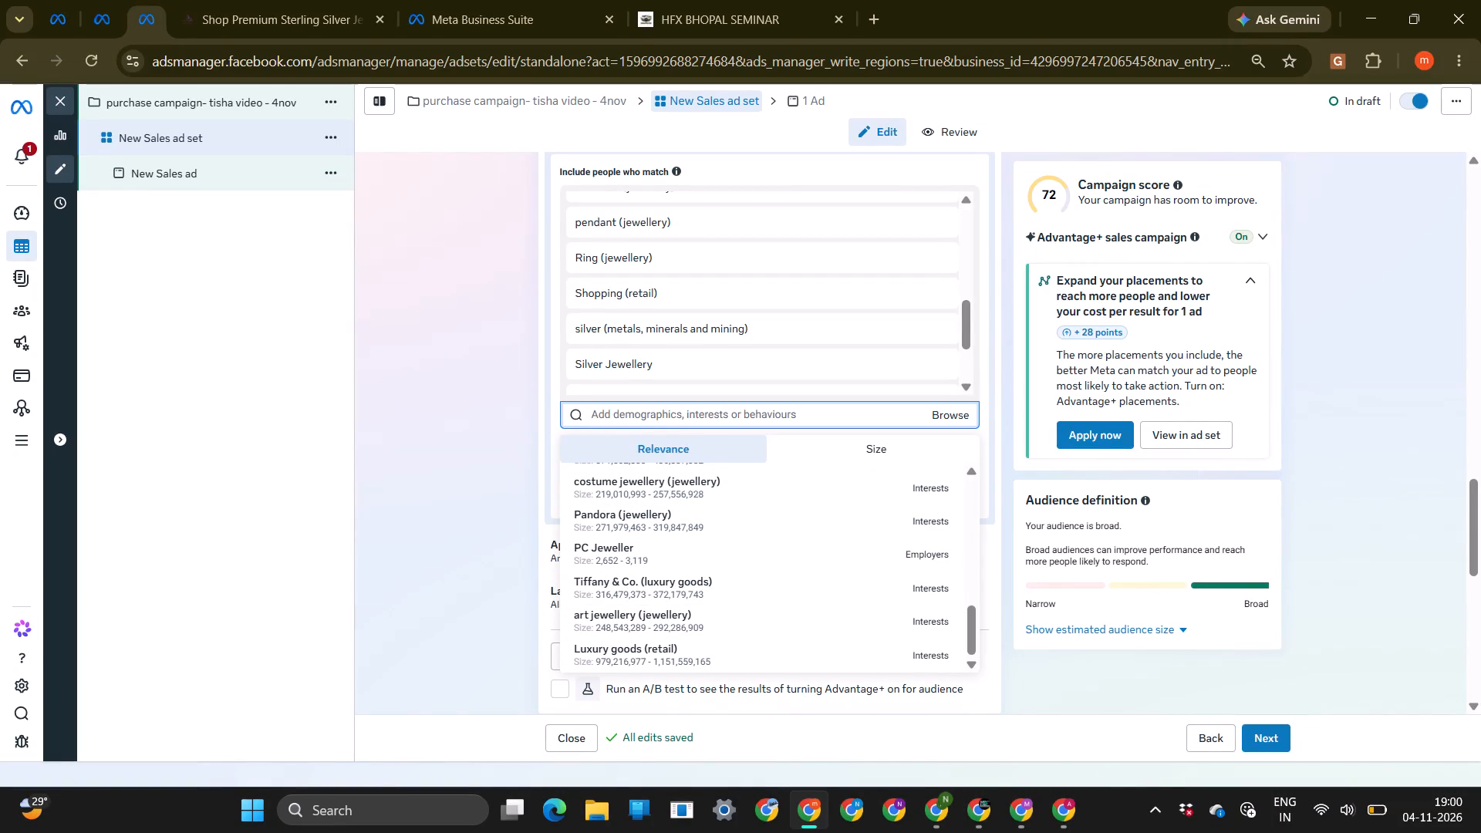
pyautogui.write('jewellery')
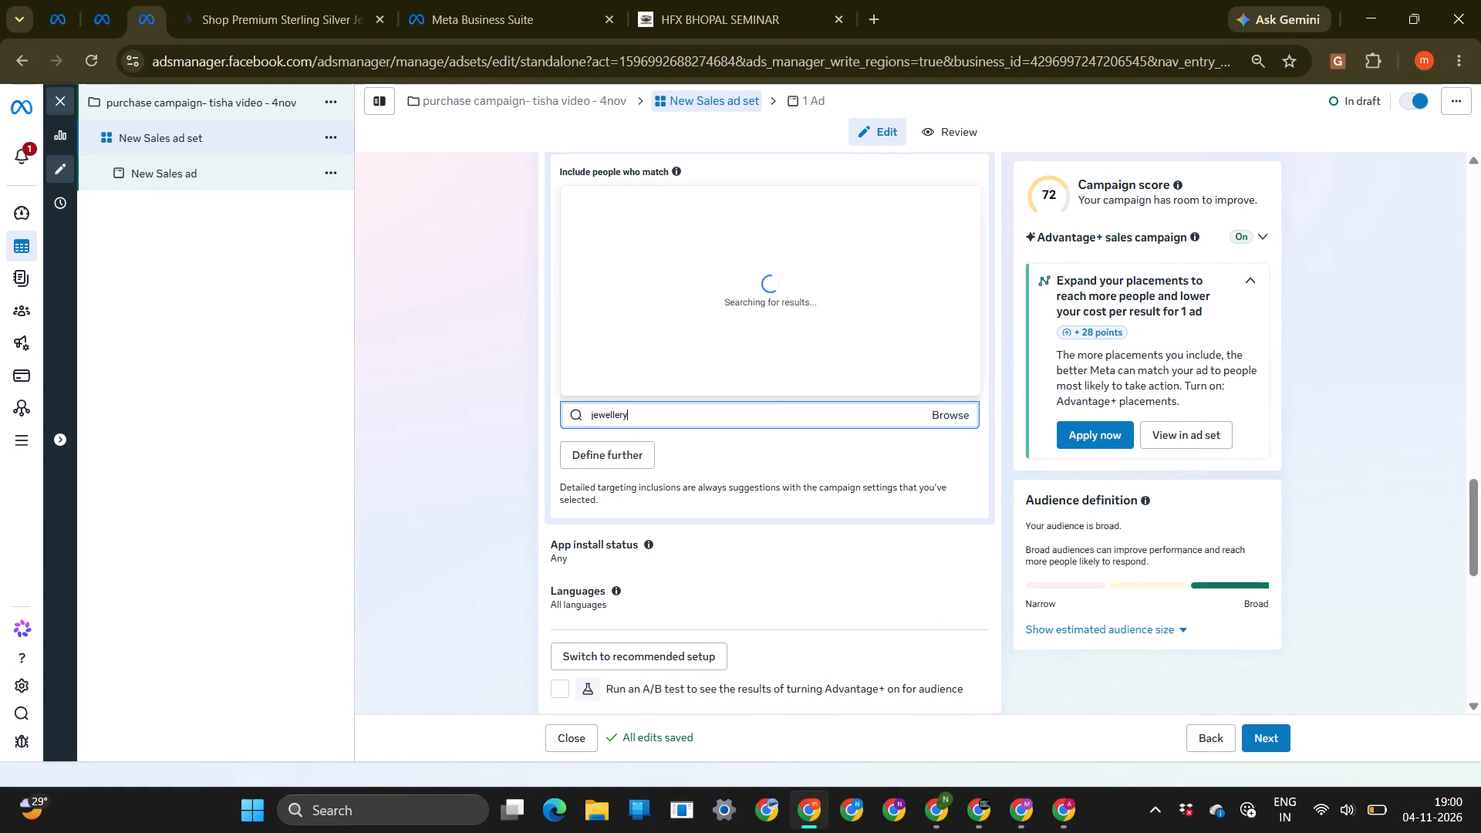
pyautogui.scroll(1, 636, 396)
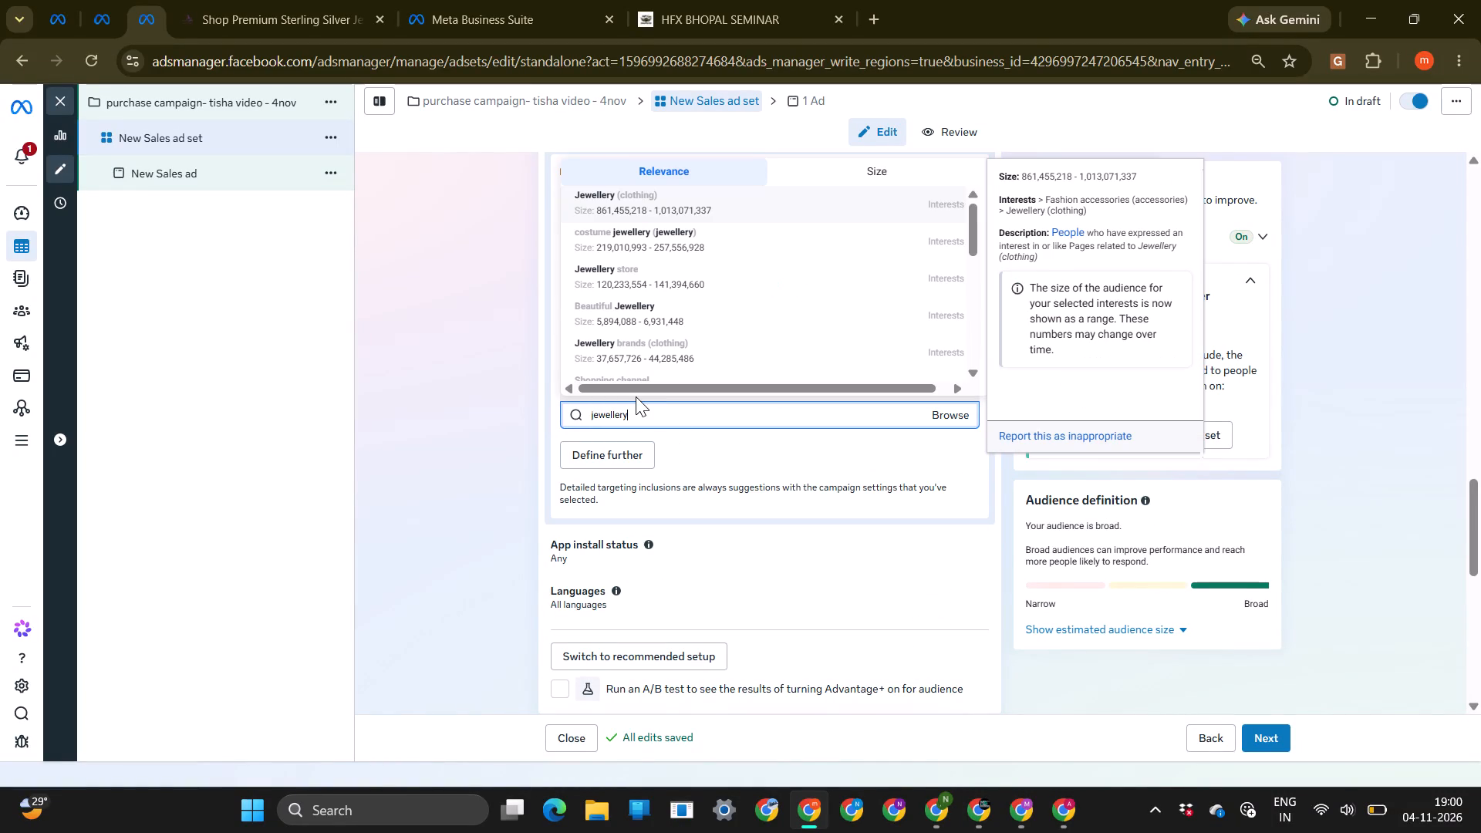
pyautogui.scroll(1, 636, 396)
pyautogui.scroll(2, 676, 345)
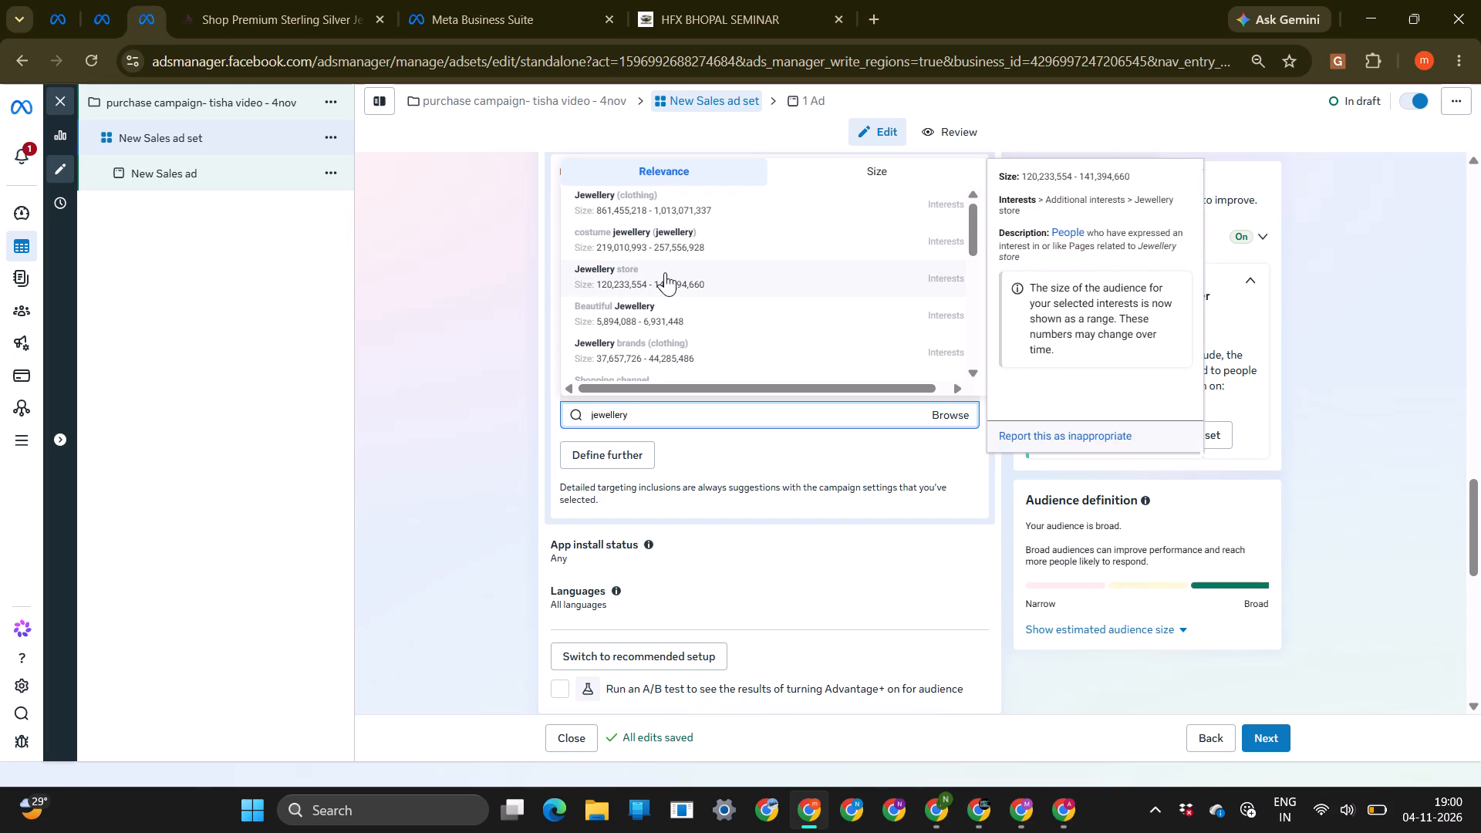
pyautogui.click(630, 270)
# Examine the updated targeting suggestions for more relevant audiences, then close the list.
pyautogui.scroll(5, 643, 495)
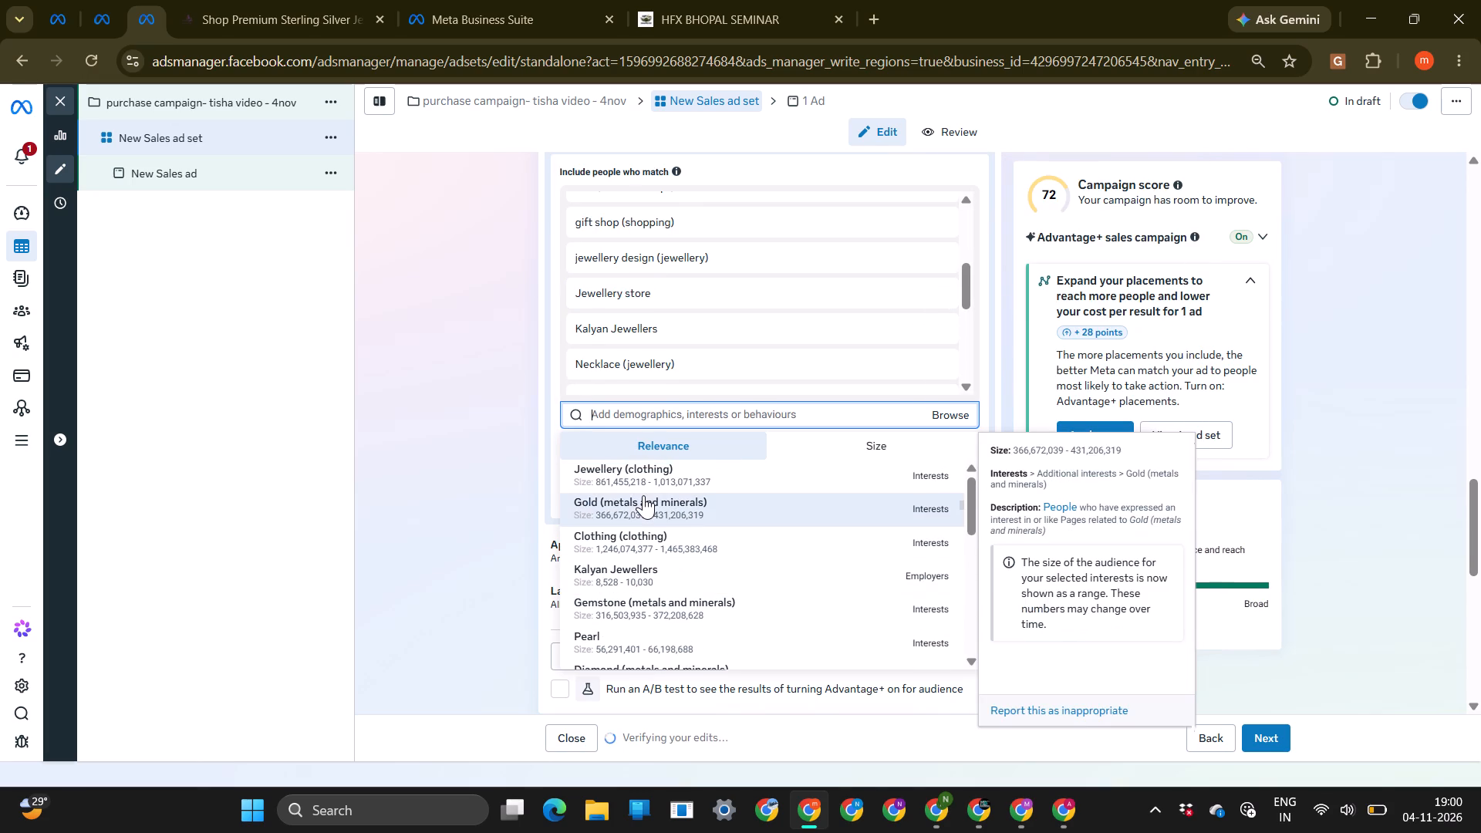
pyautogui.scroll(1, 643, 495)
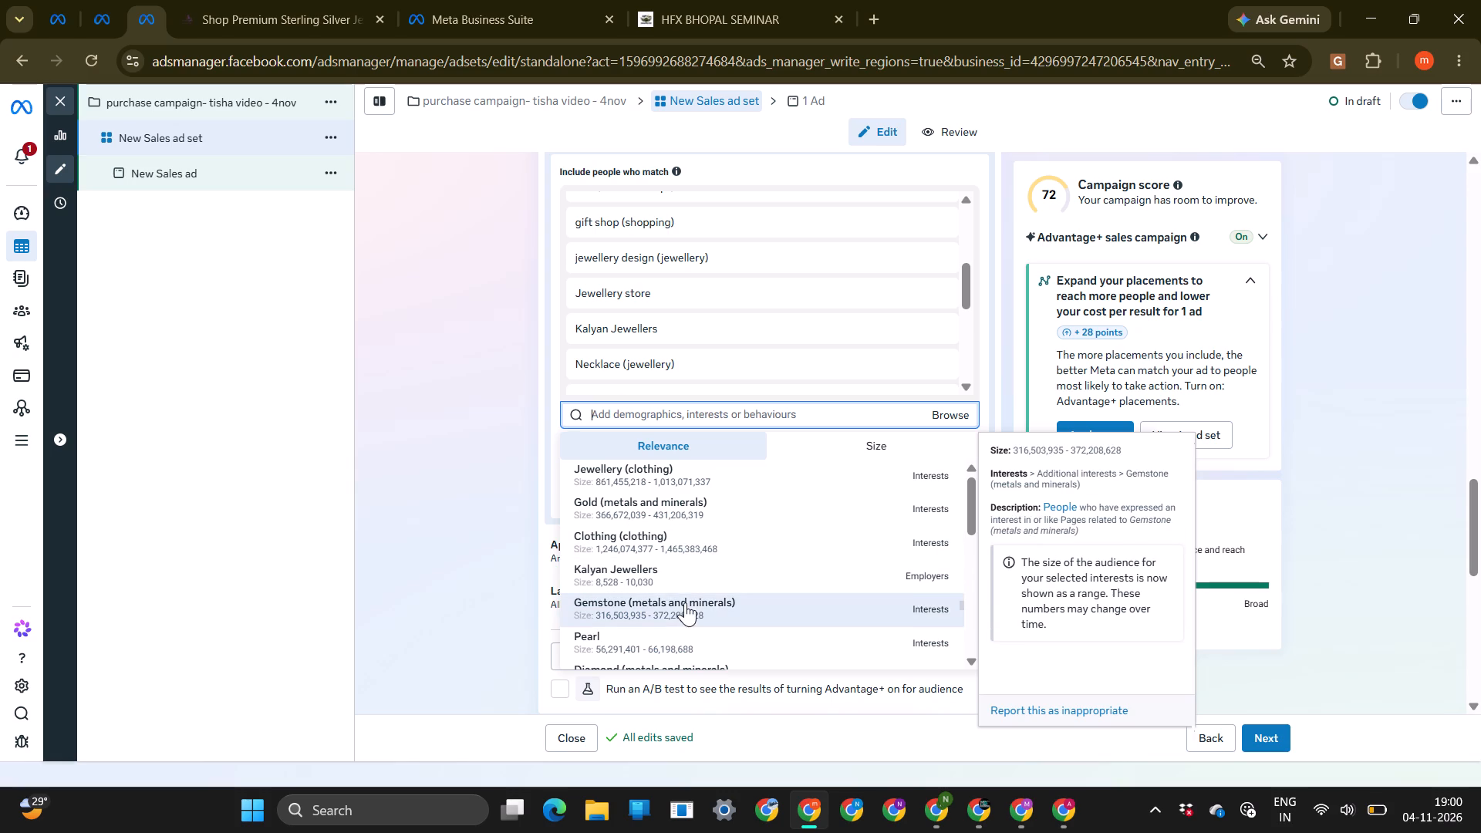
pyautogui.scroll(-4, 685, 602)
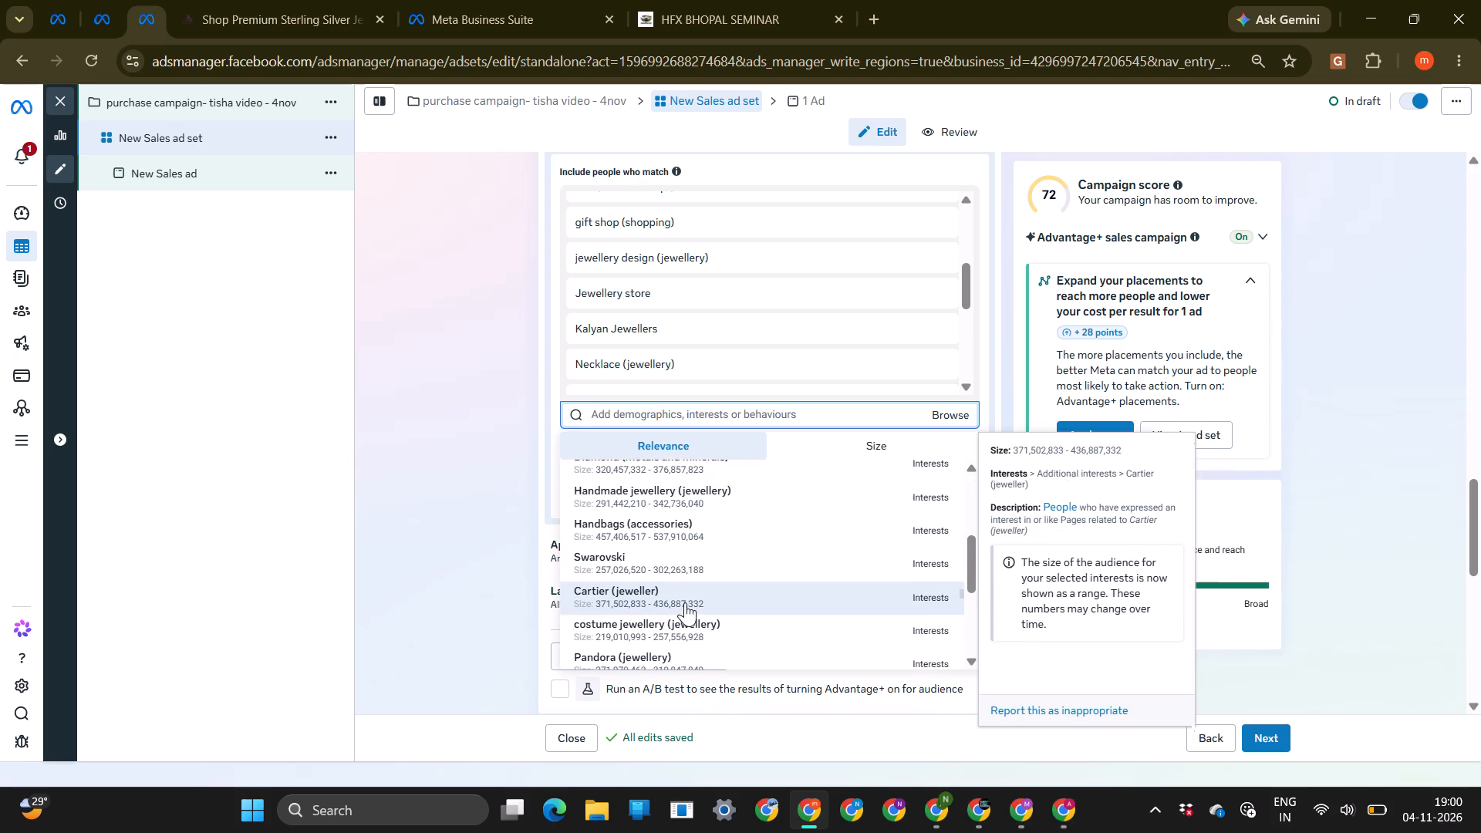
pyautogui.scroll(-3, 685, 602)
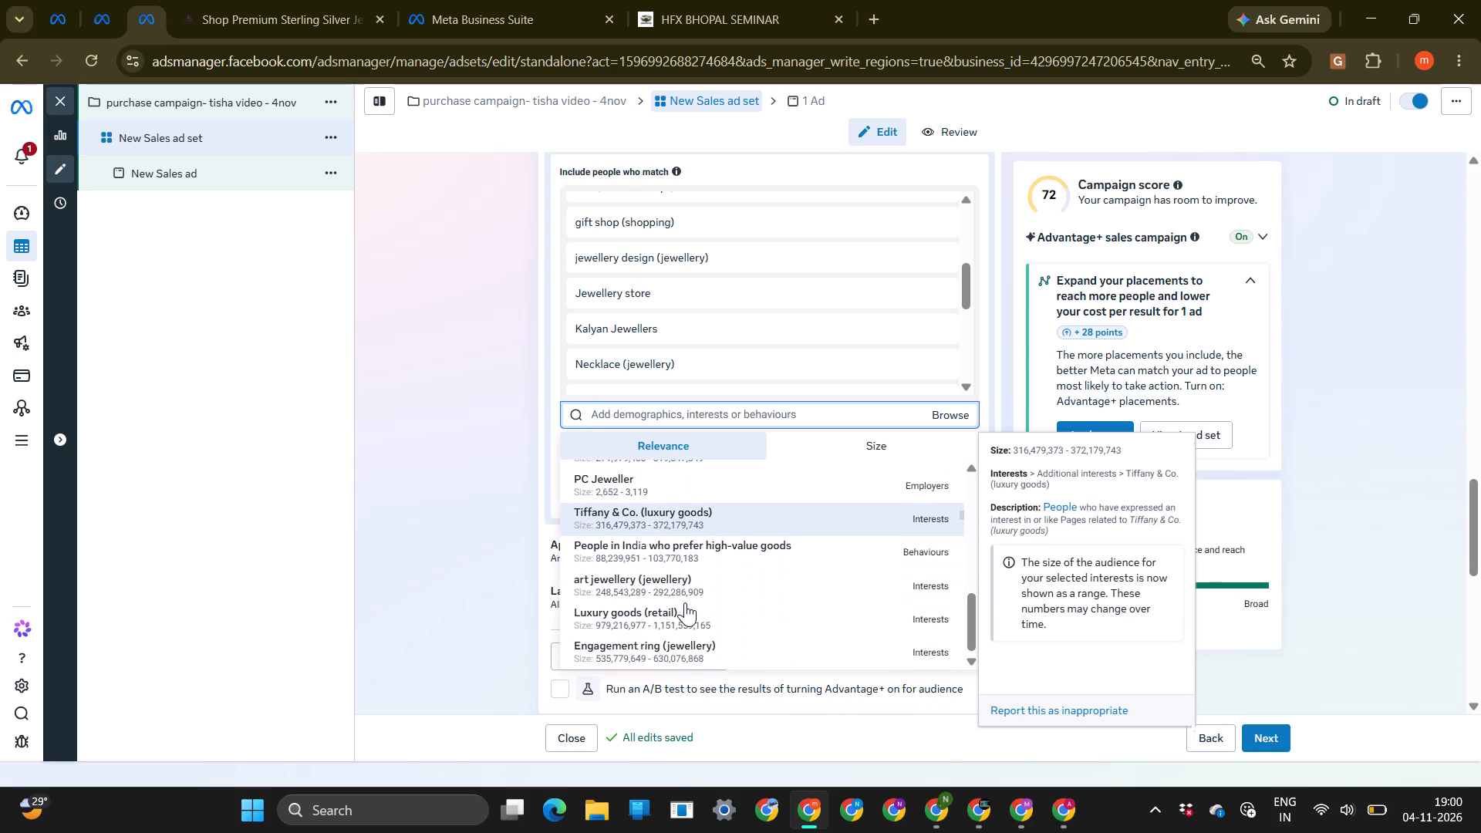
pyautogui.scroll(-1, 685, 602)
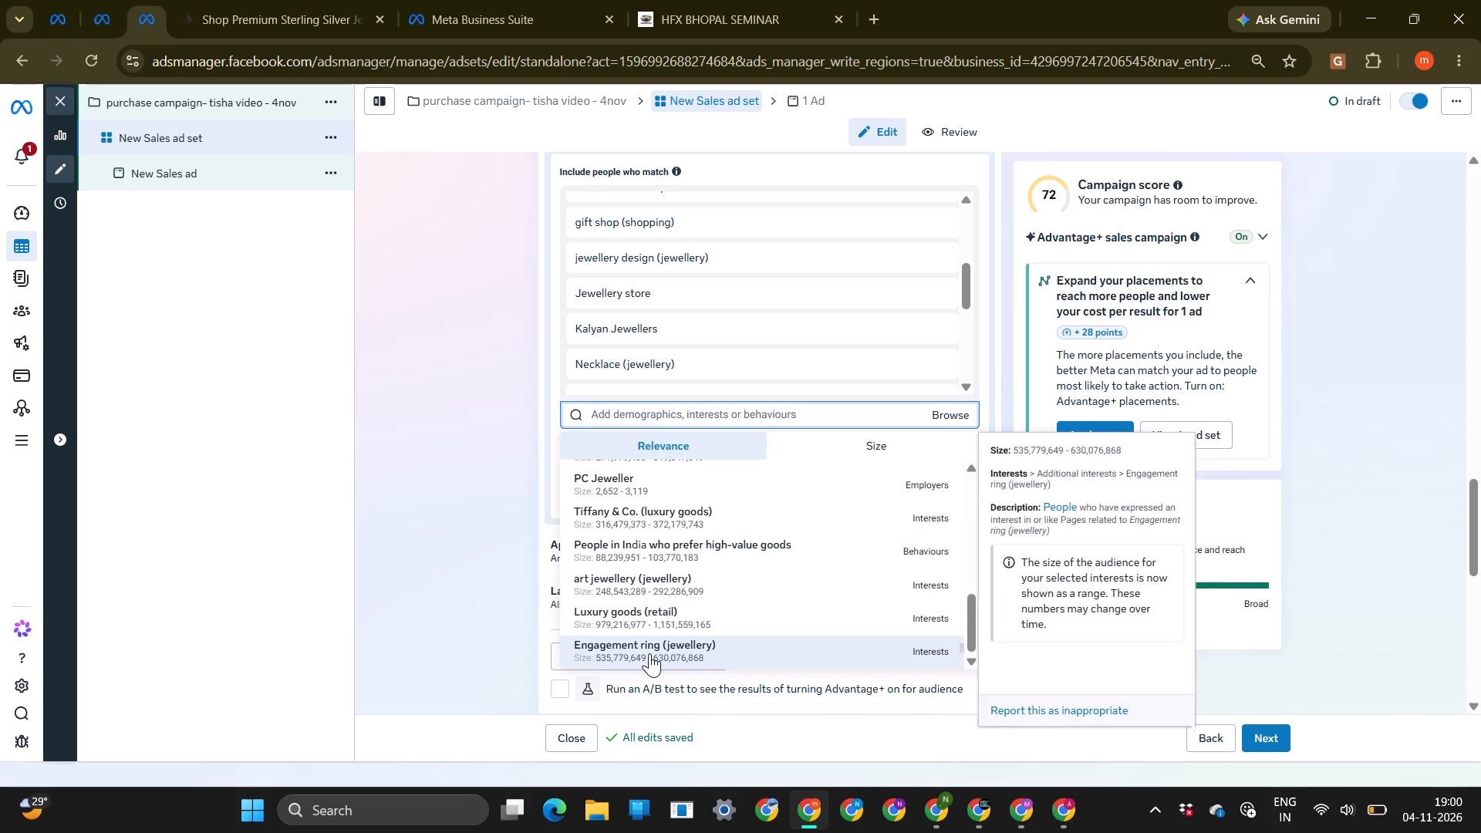
pyautogui.click(447, 531)
# Review the summary of the detailed targeting inclusions and reopen the section for editing.
pyautogui.scroll(2, 447, 531)
pyautogui.click(754, 357)
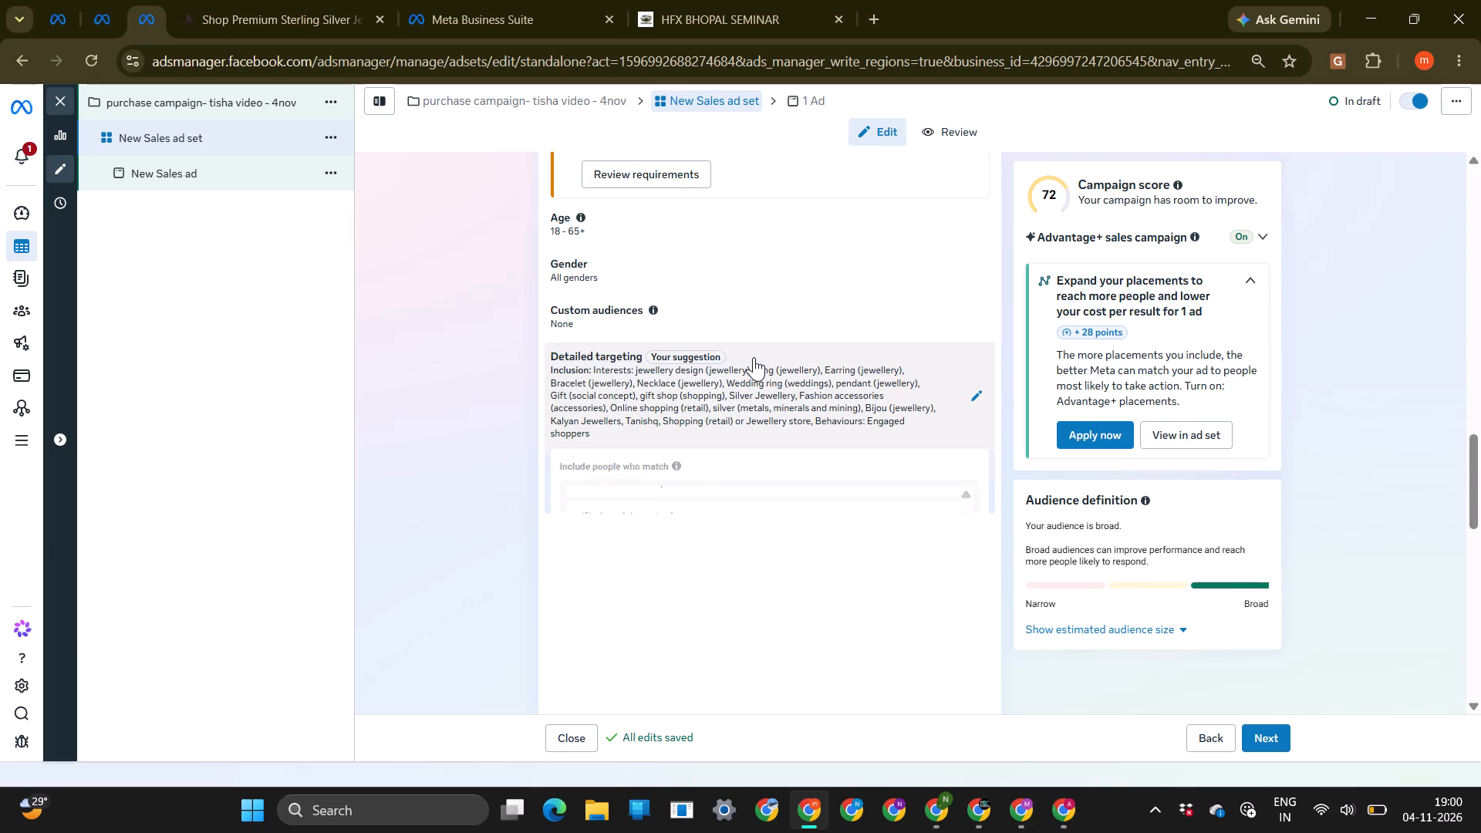
pyautogui.click(683, 394)
pyautogui.scroll(-2, 491, 431)
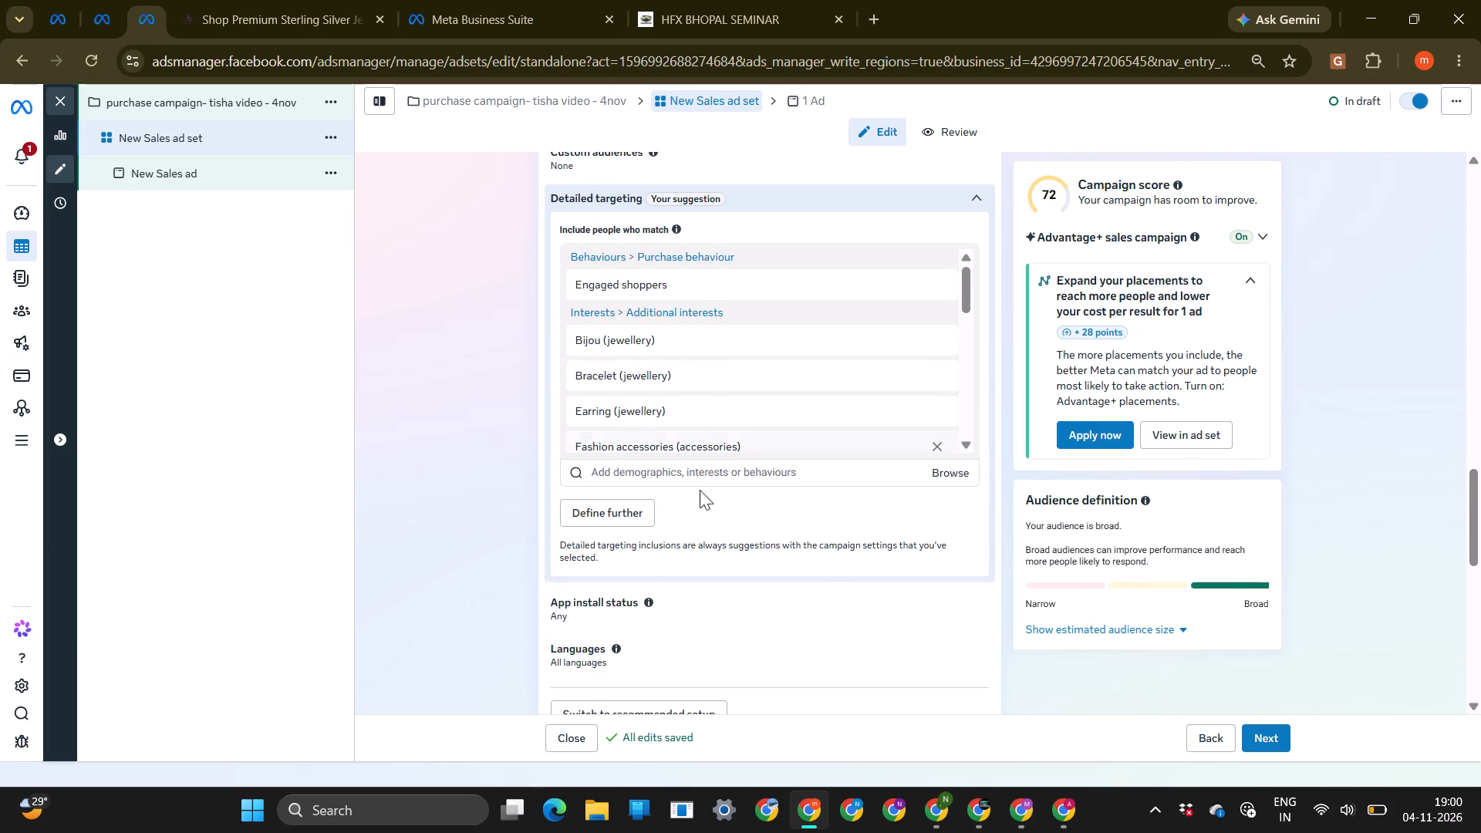
# Look through the detailed targeting suggestions, including People in India who prefer high-value goods, and close the list.
pyautogui.click(663, 476)
pyautogui.click(614, 476)
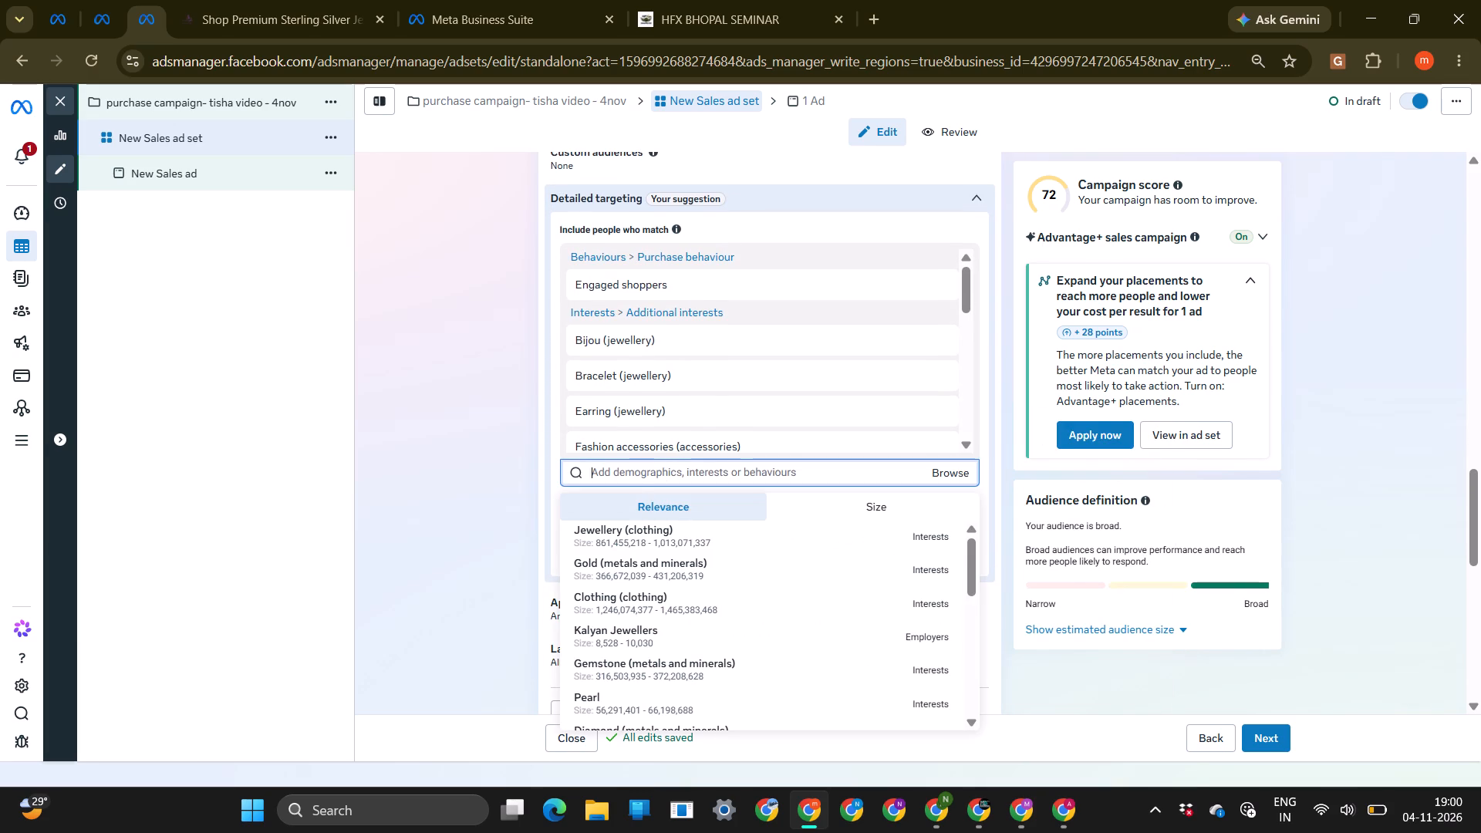
pyautogui.scroll(2, 646, 568)
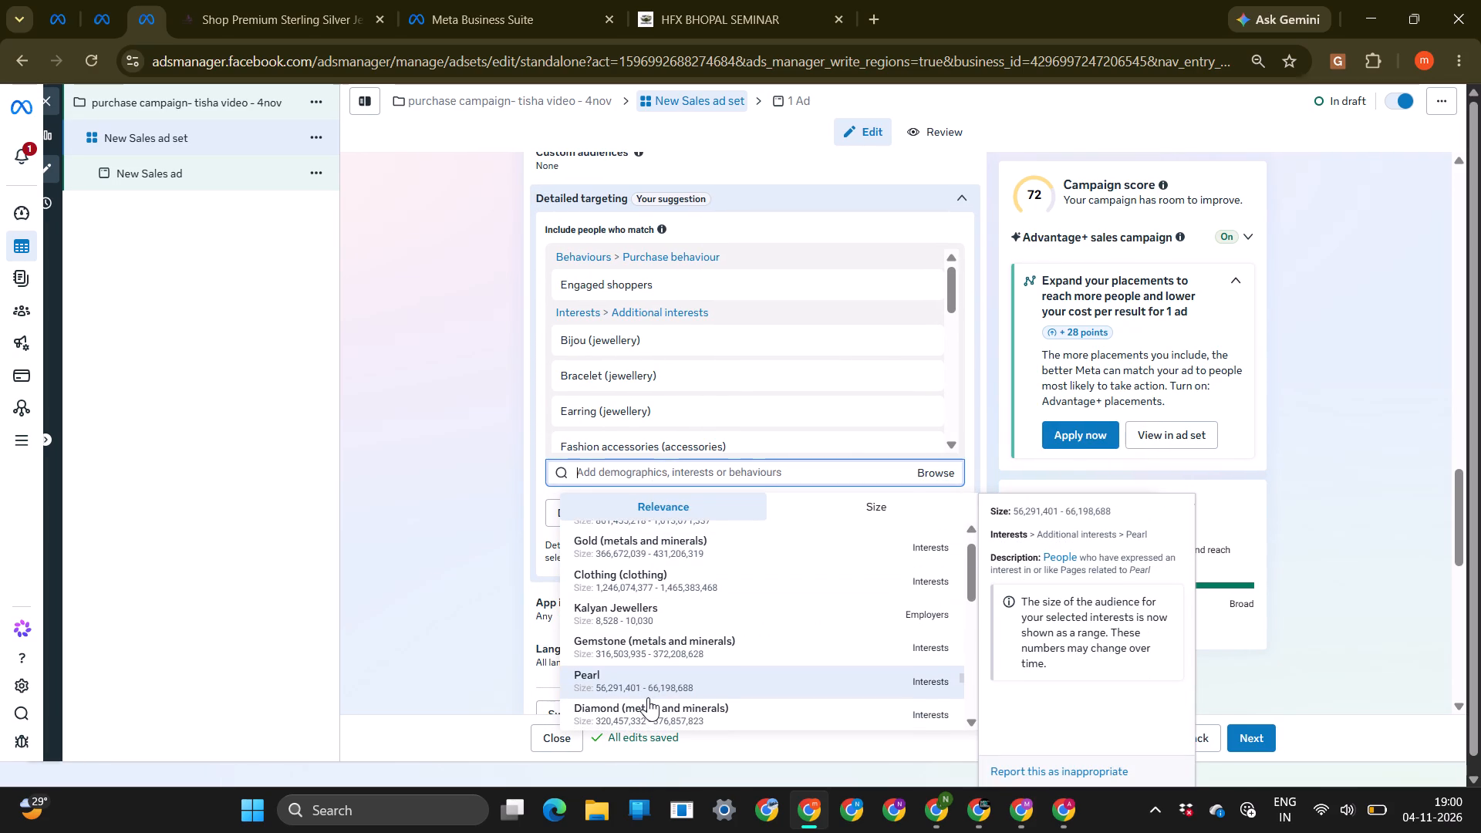
pyautogui.scroll(-5, 648, 697)
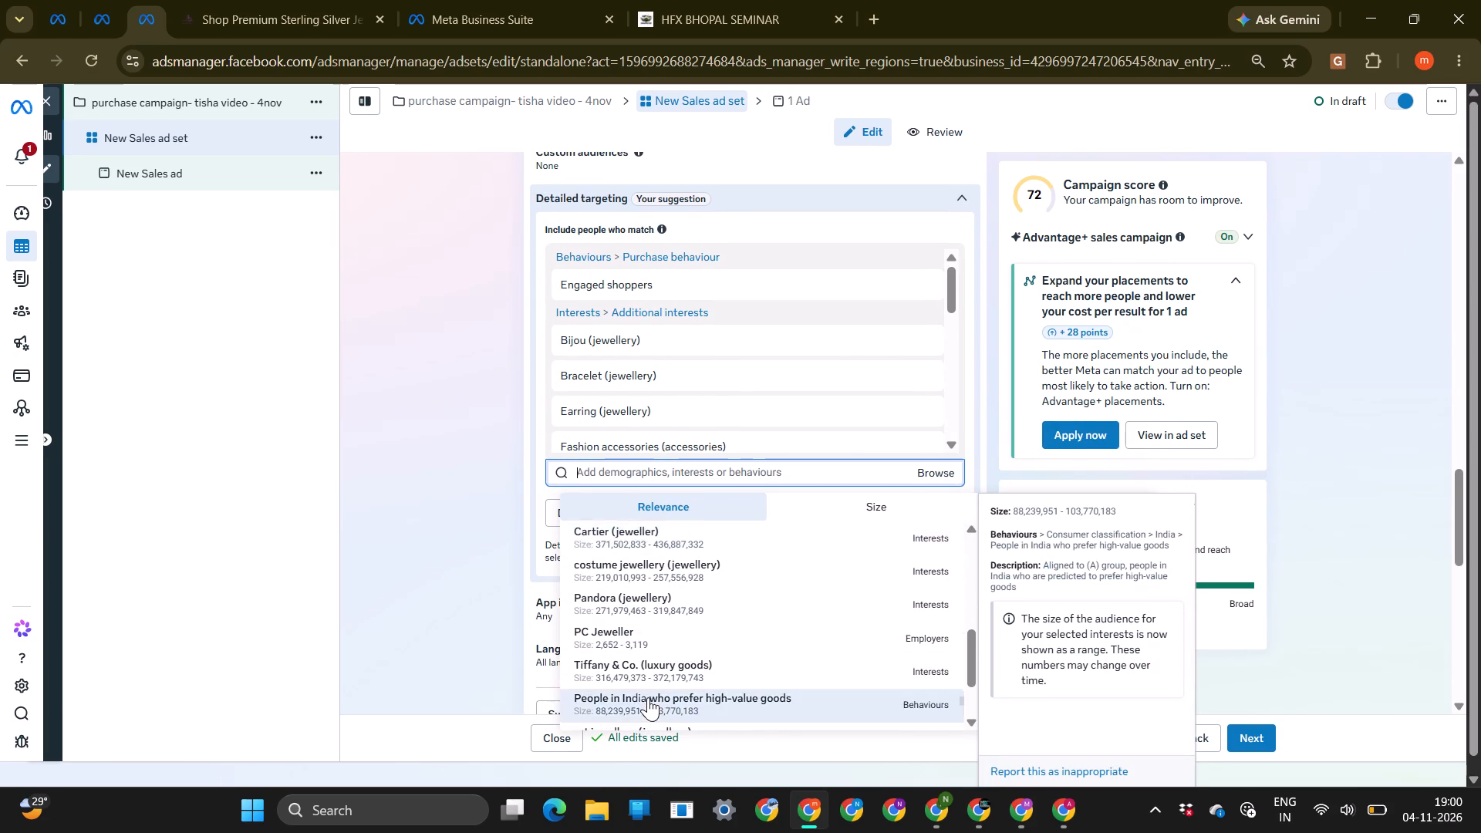
pyautogui.scroll(-2, 648, 697)
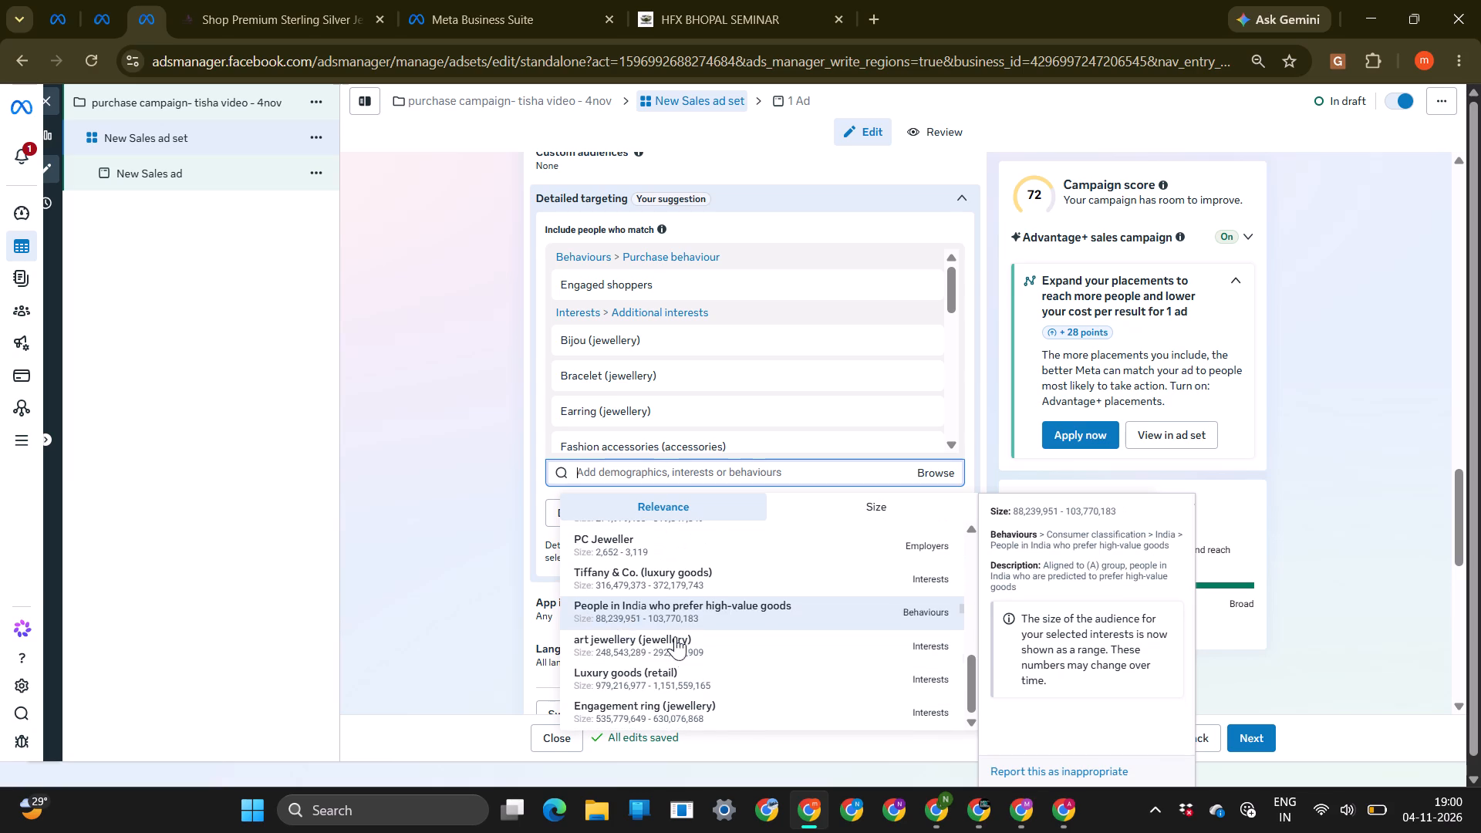
pyautogui.scroll(-1, 676, 649)
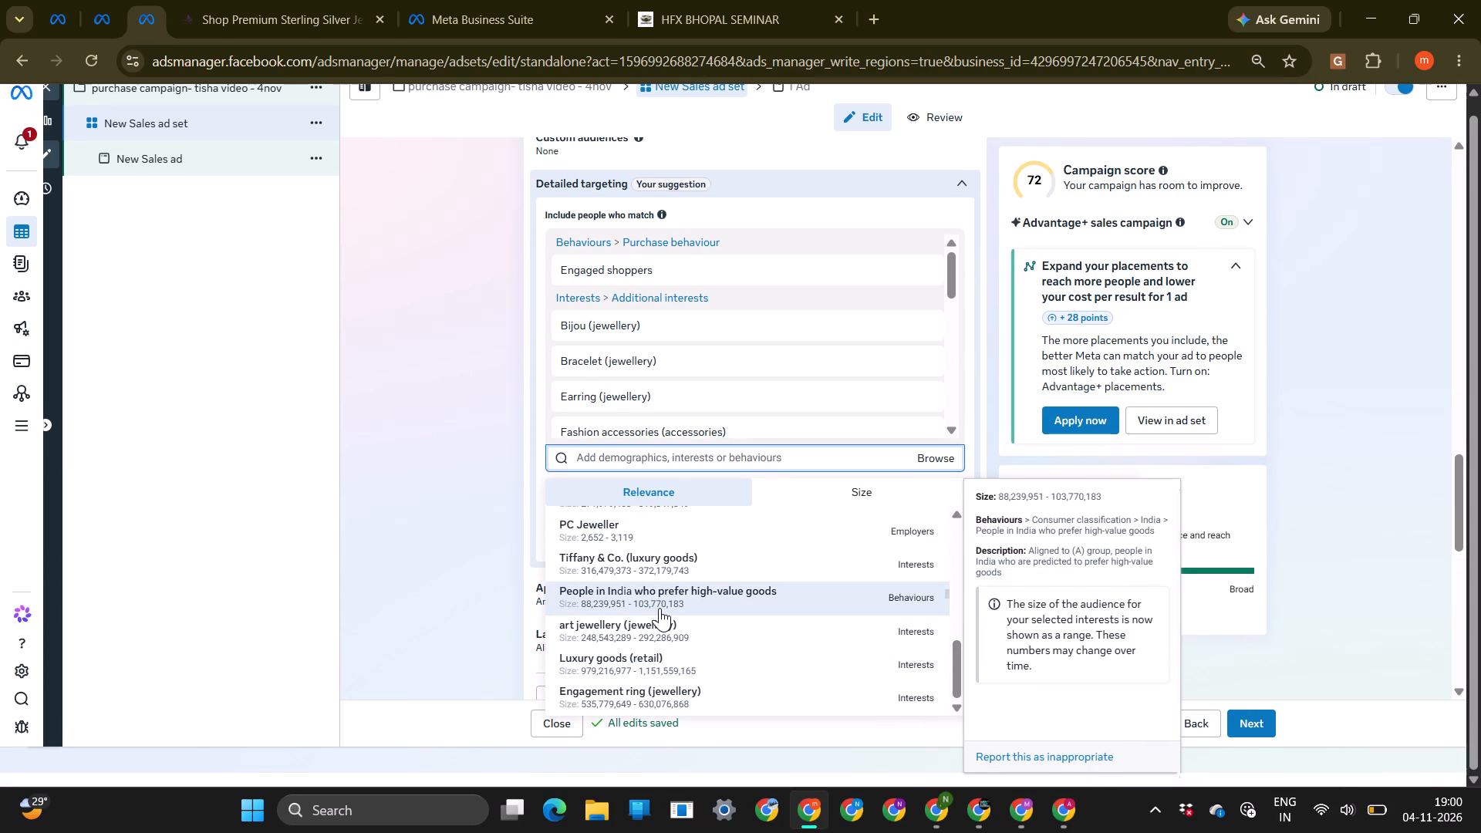
pyautogui.scroll(-2, 660, 608)
pyautogui.scroll(3, 693, 579)
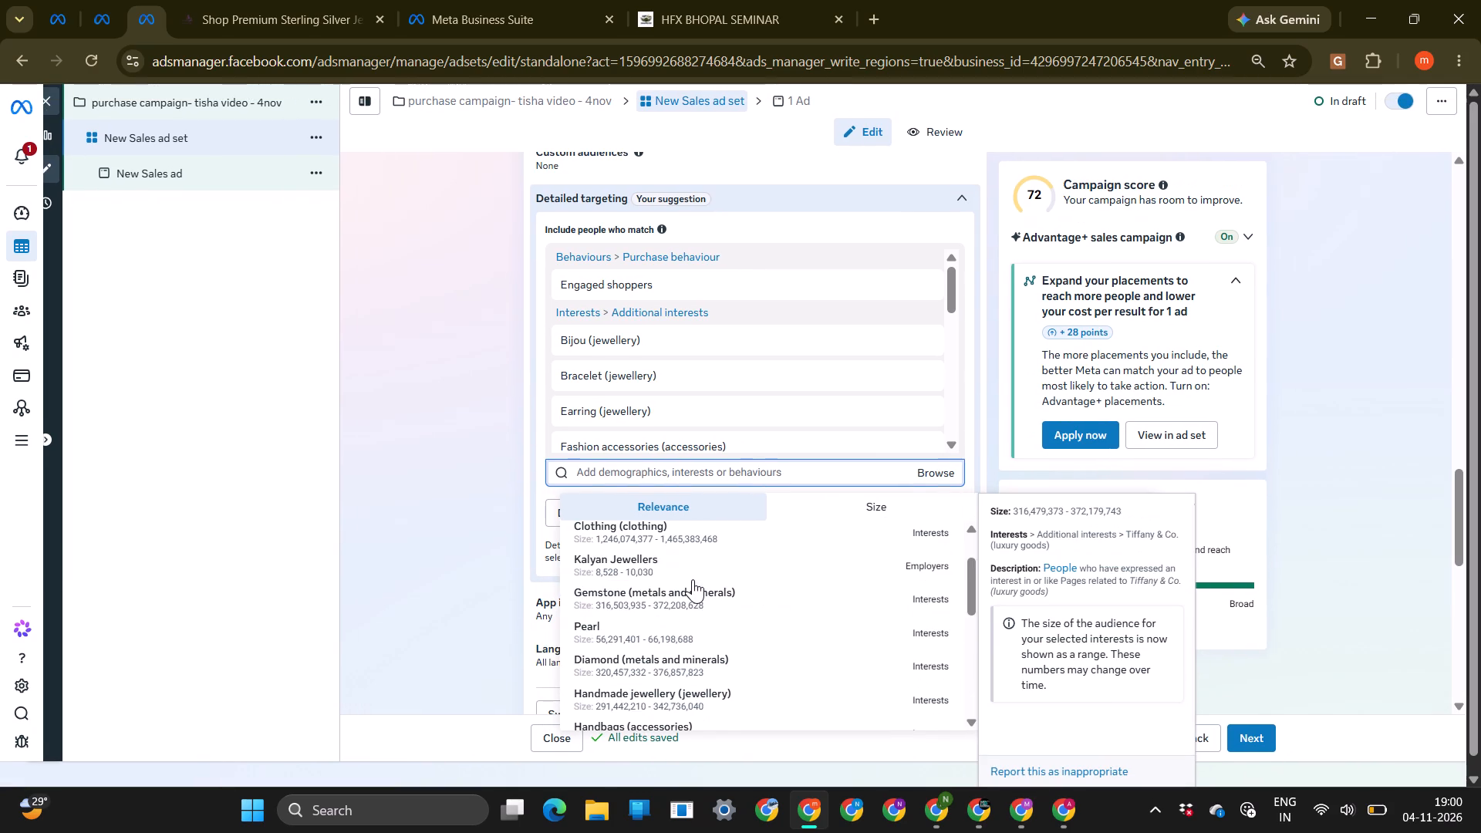
pyautogui.click(462, 531)
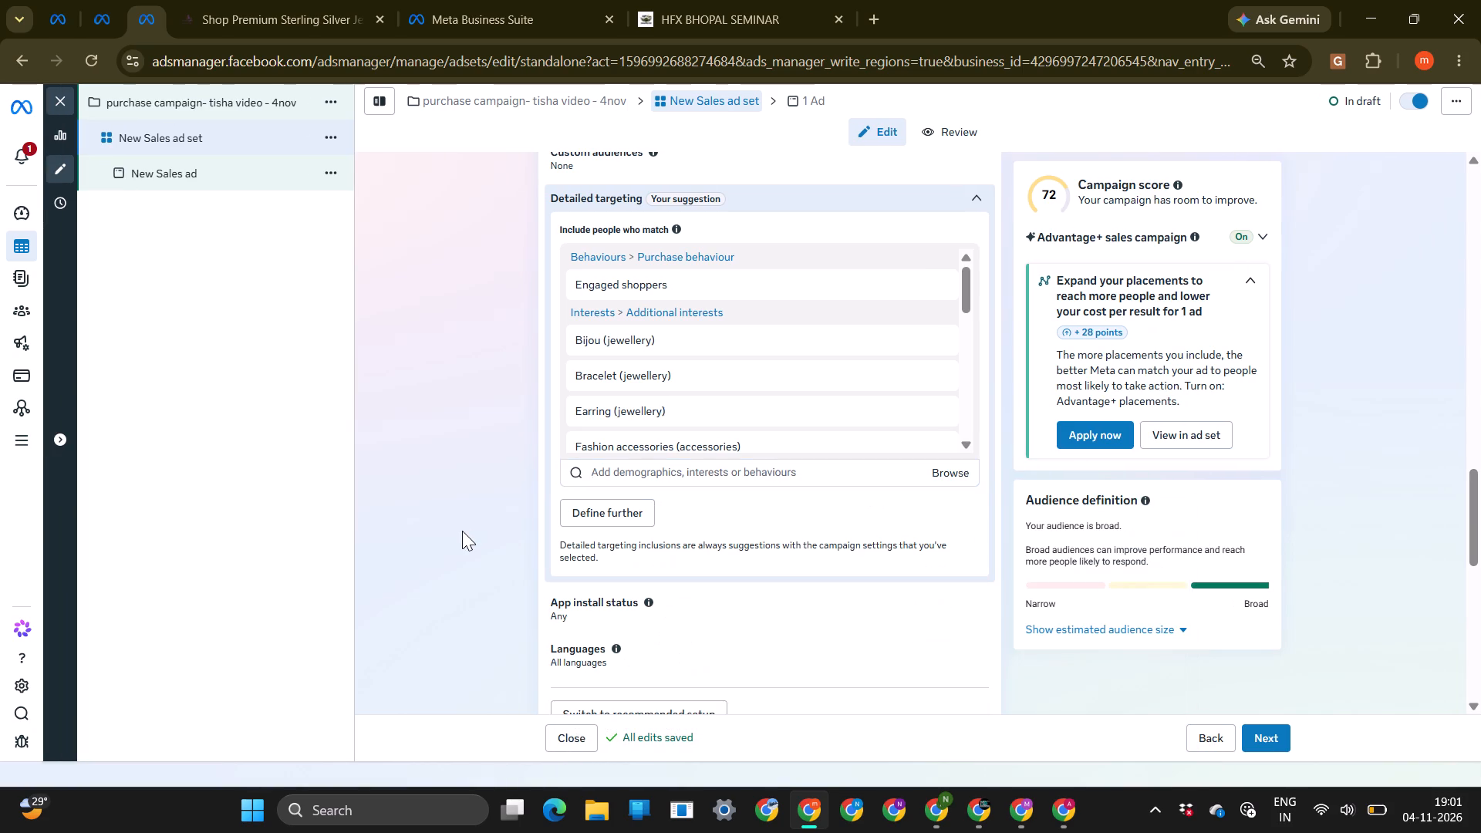
# Search detailed targeting for jewellery and add the Beautiful Jewellery interest.
pyautogui.click(628, 467)
pyautogui.scroll(3, 632, 534)
pyautogui.click(639, 474)
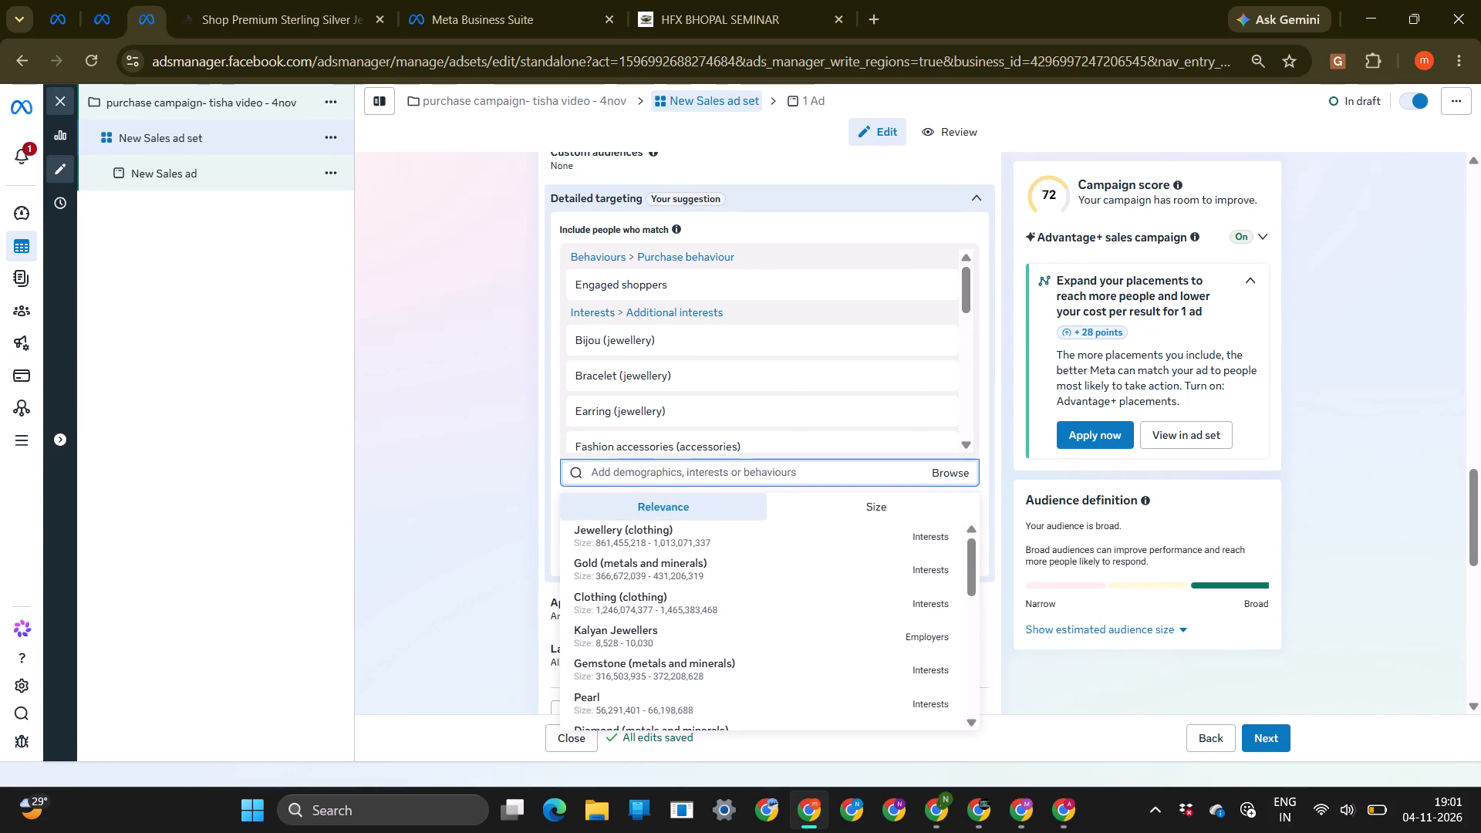
pyautogui.write('jeweller')
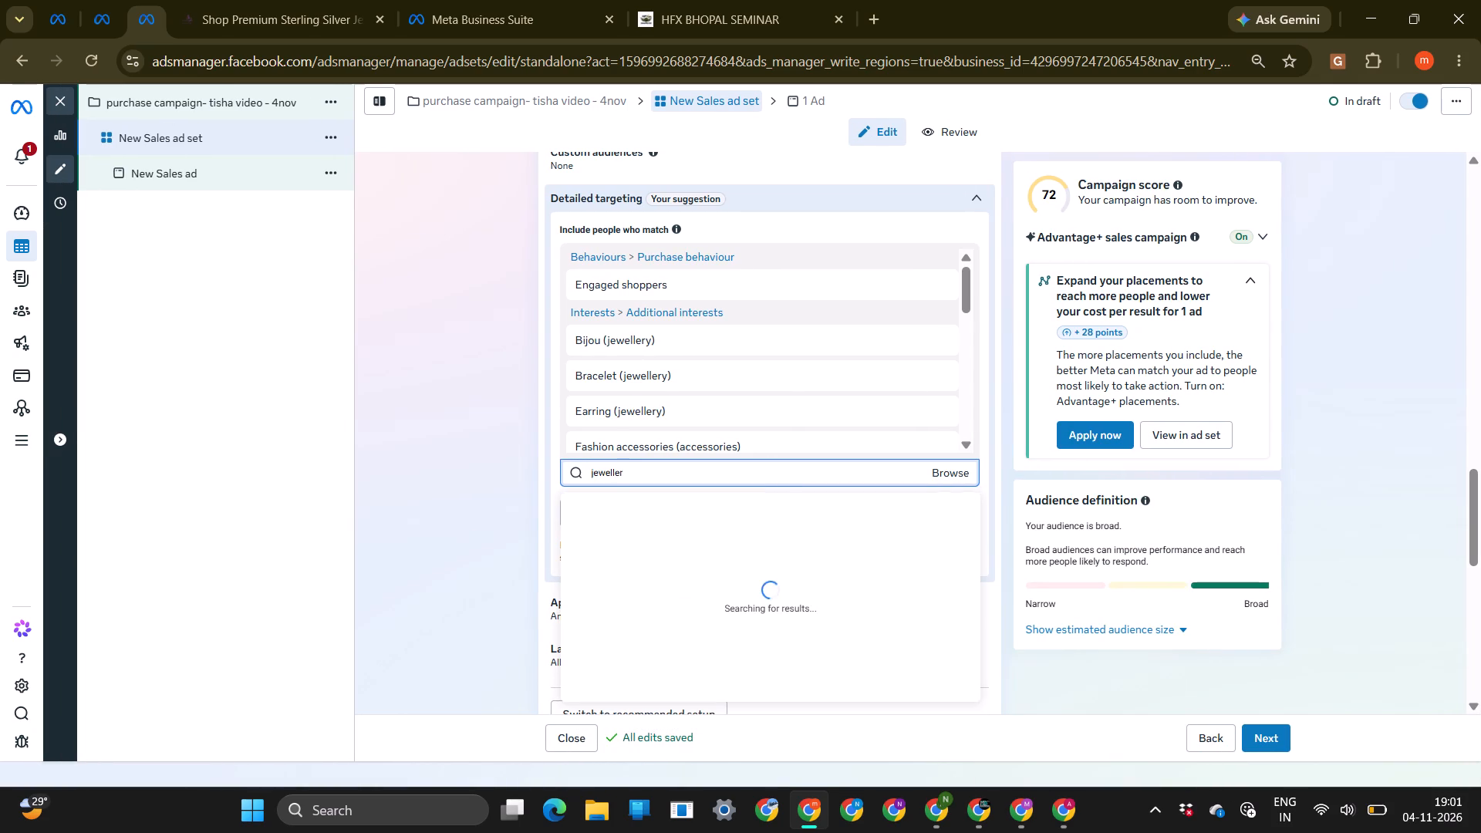
pyautogui.press('y')
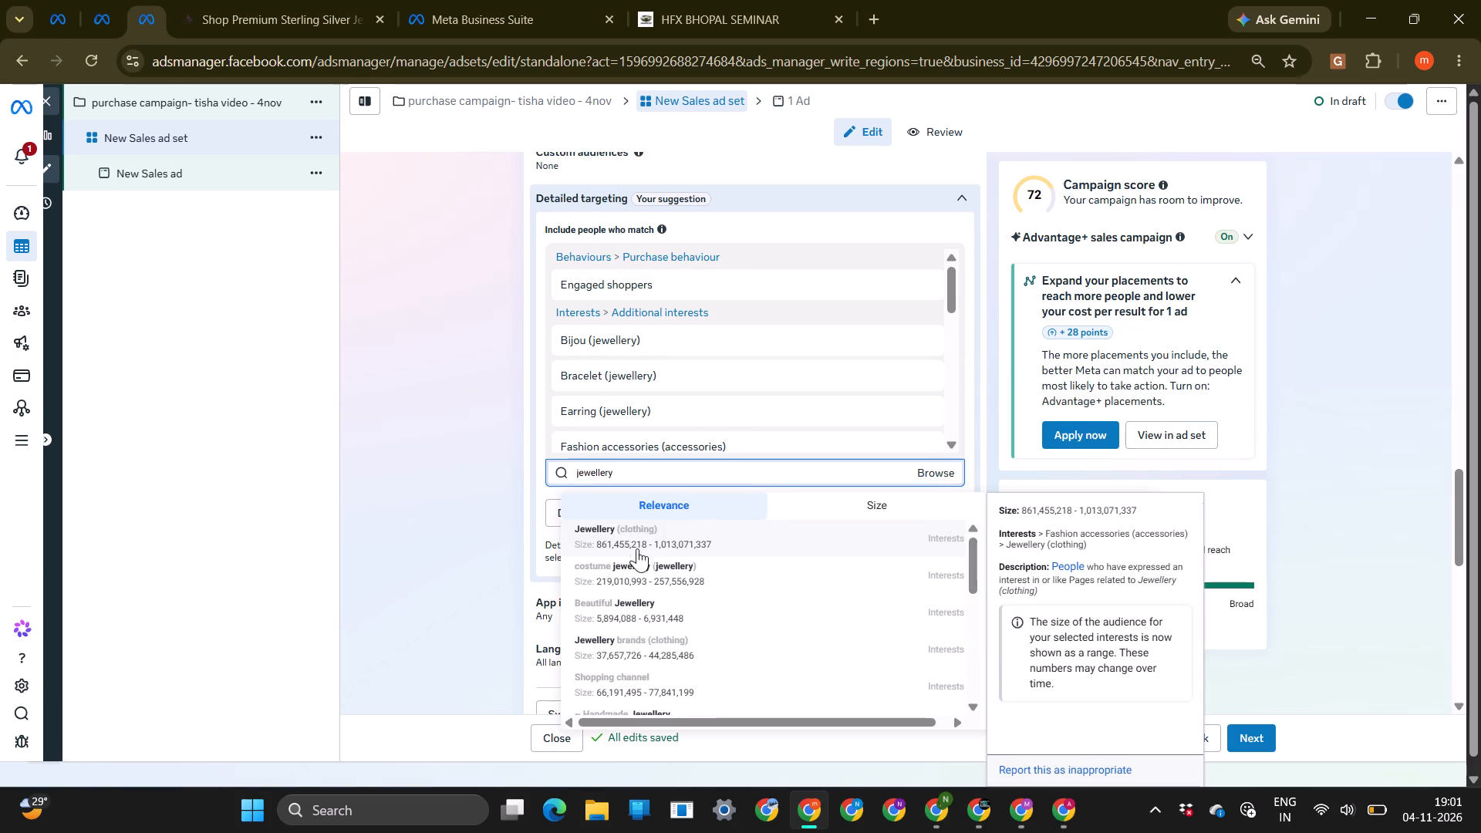
pyautogui.click(629, 610)
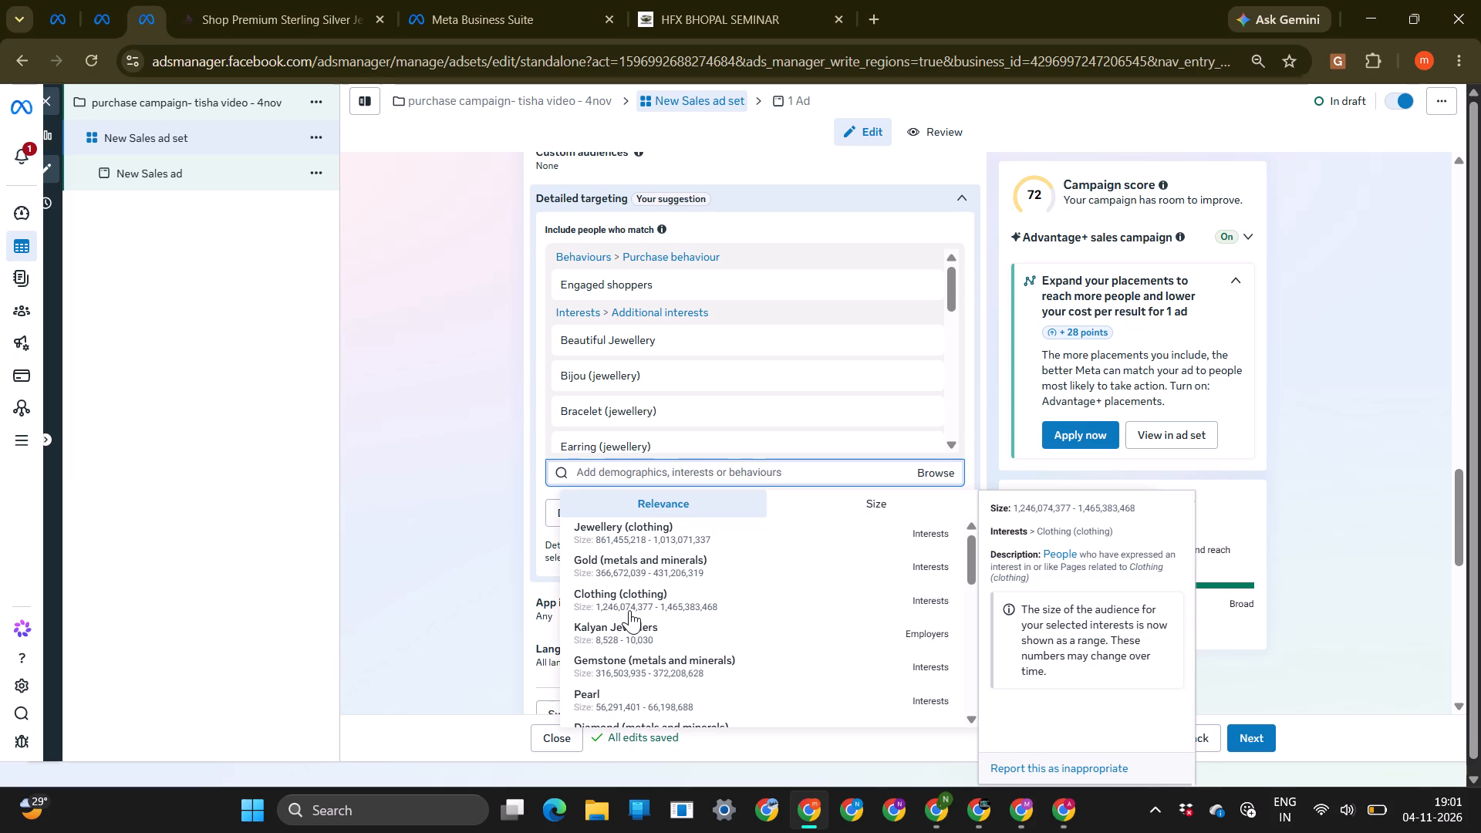
# Add the Engagement ring (jewellery) interest from the detailed targeting suggestions and close the list.
pyautogui.scroll(2, 633, 589)
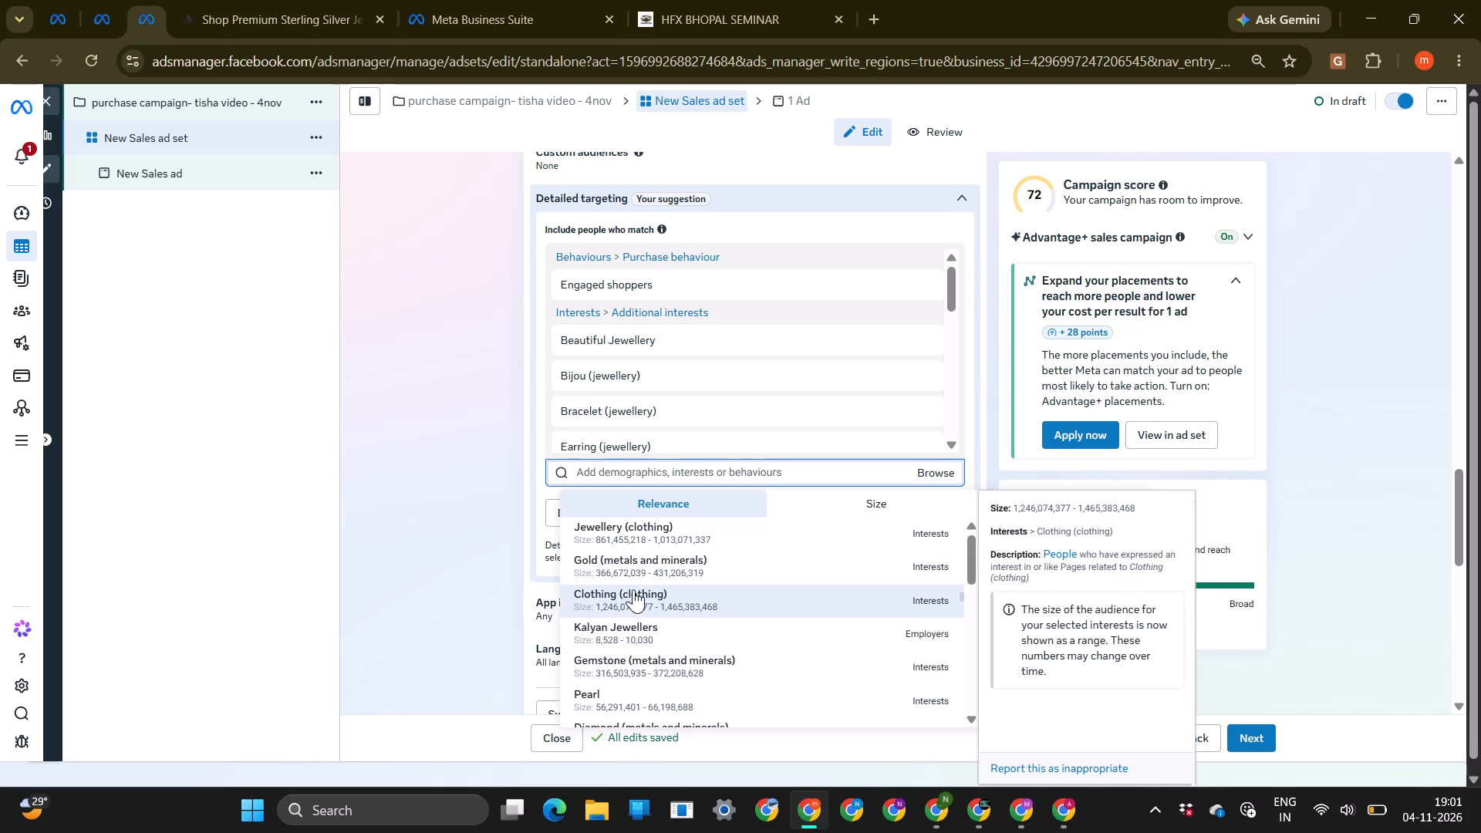
pyautogui.scroll(-2, 672, 656)
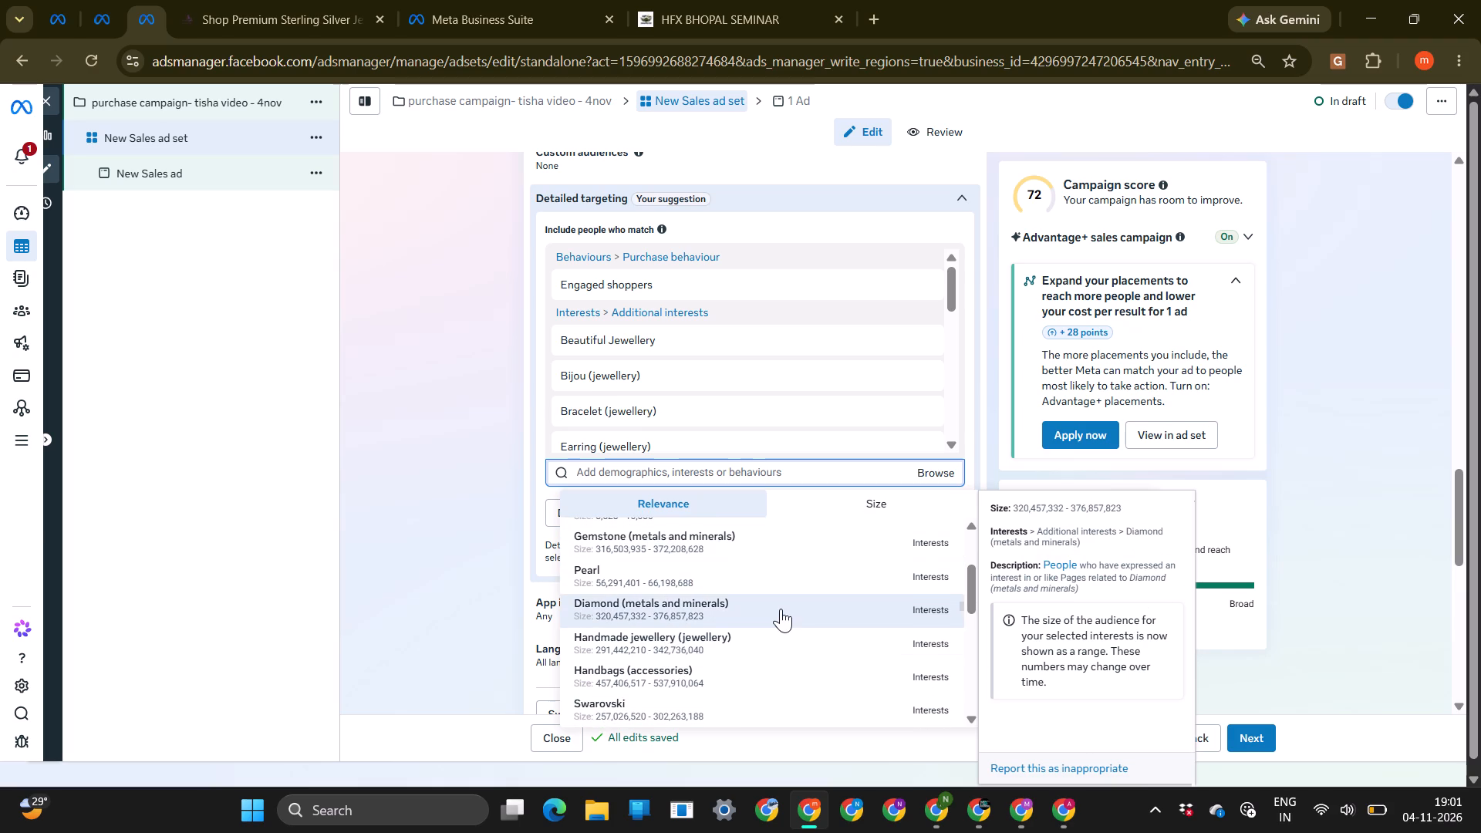
pyautogui.scroll(-2, 781, 609)
pyautogui.scroll(-1, 664, 626)
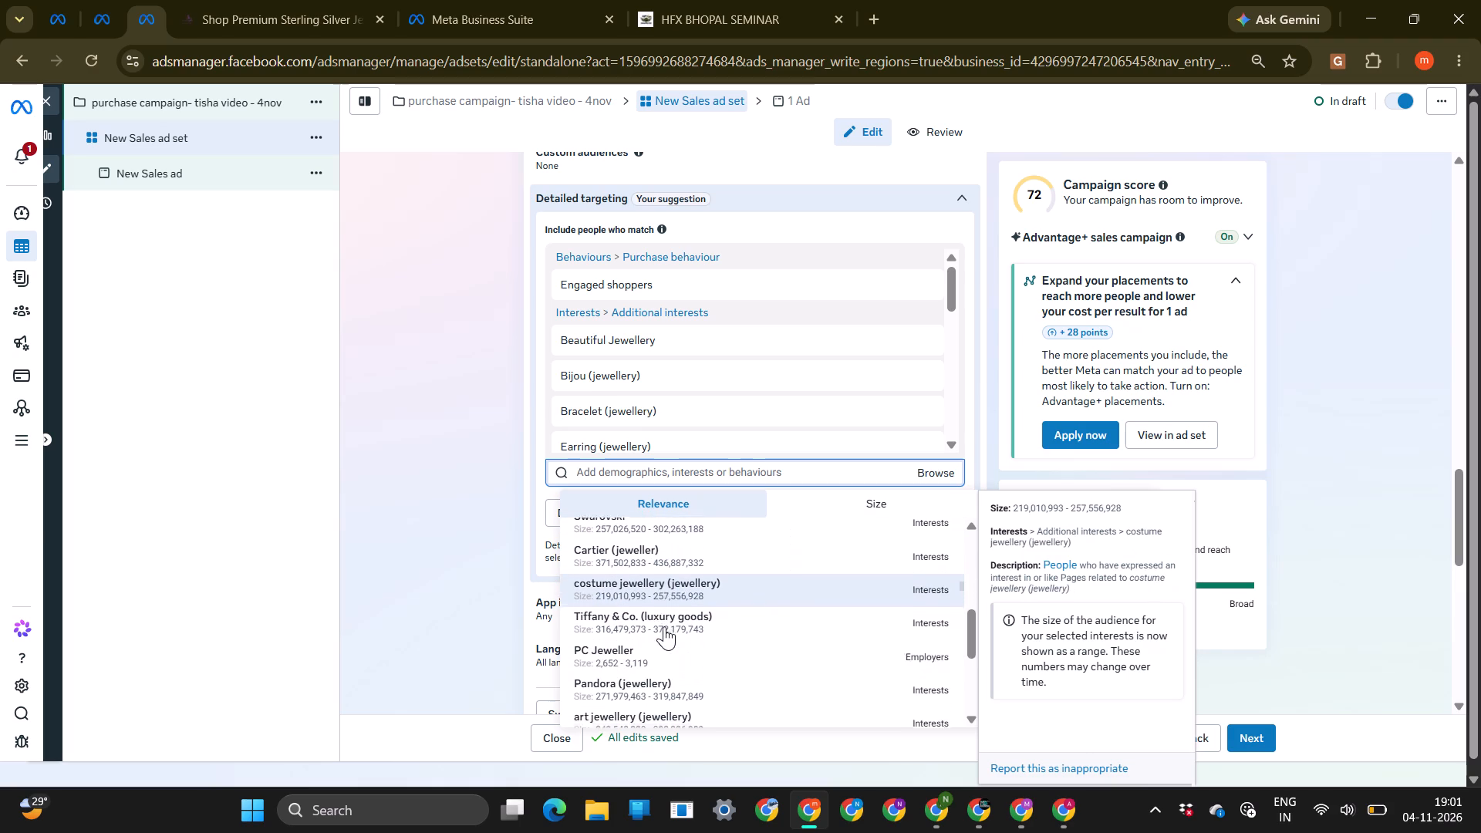
pyautogui.scroll(-3, 664, 626)
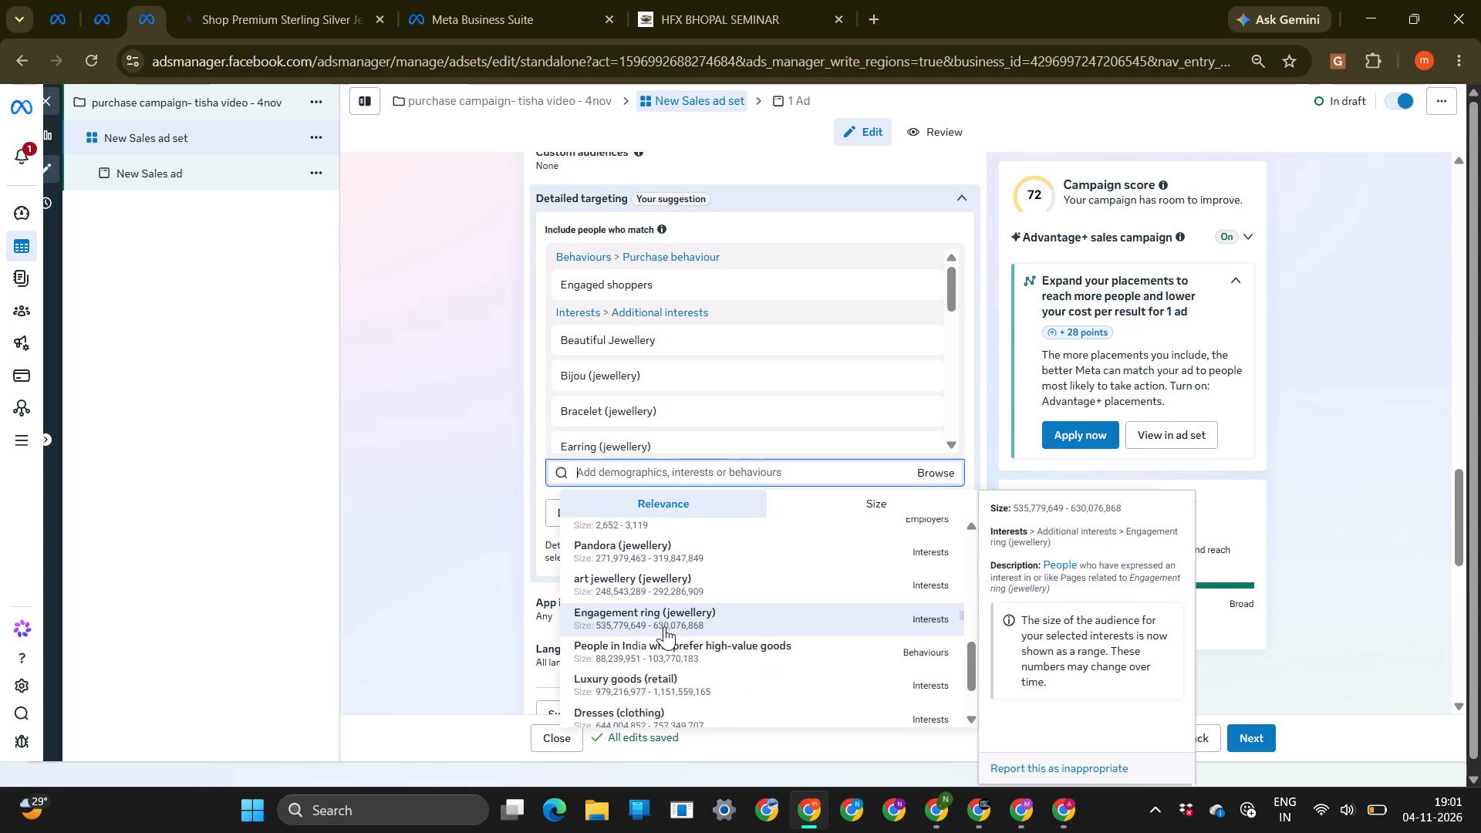
pyautogui.click(694, 605)
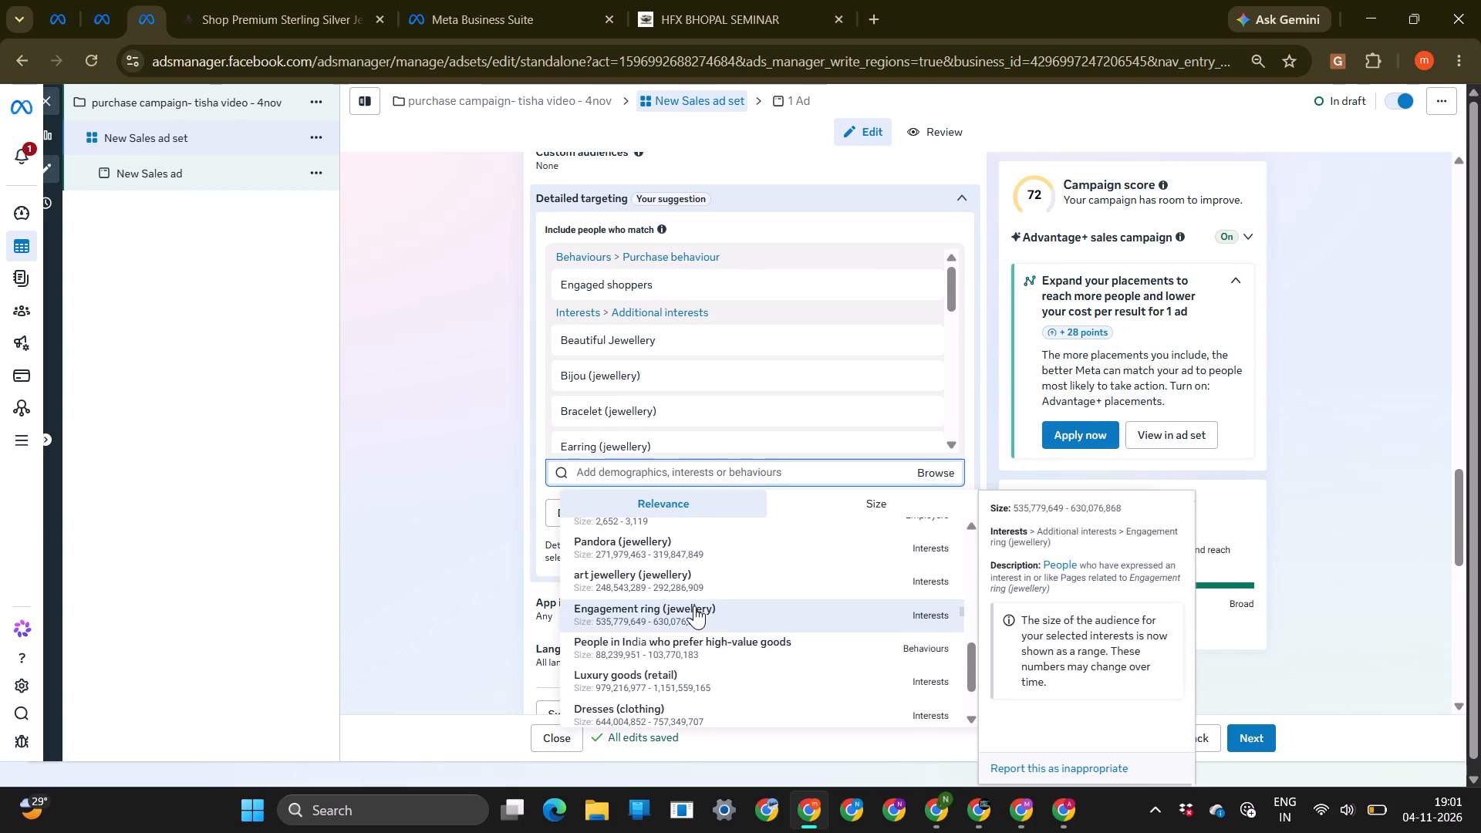
pyautogui.click(453, 500)
# Examine the refreshed detailed targeting suggestions for further relevant jewellery and wedding audiences, then close the list.
pyautogui.click(646, 469)
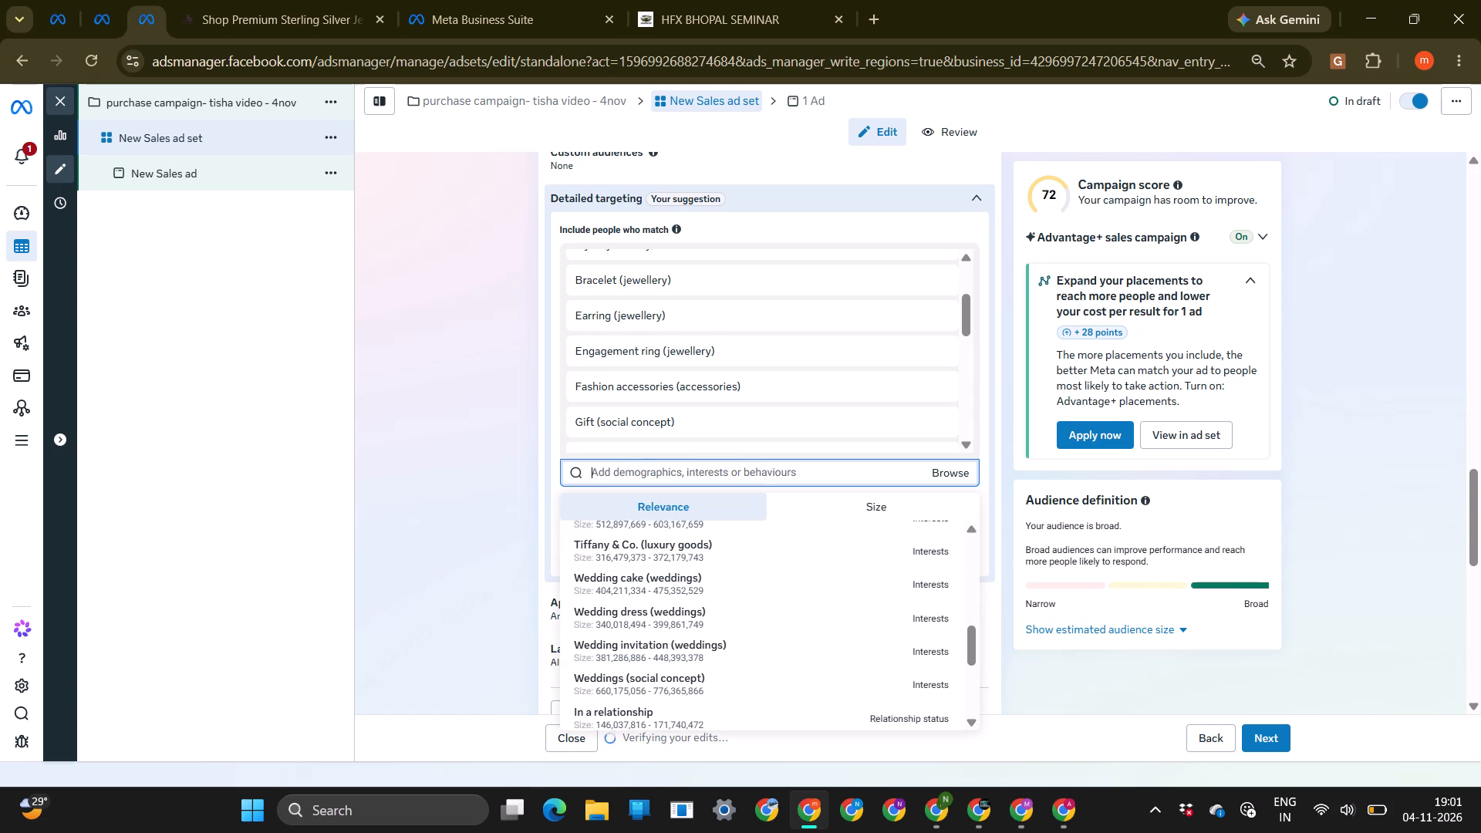
pyautogui.scroll(-4, 674, 615)
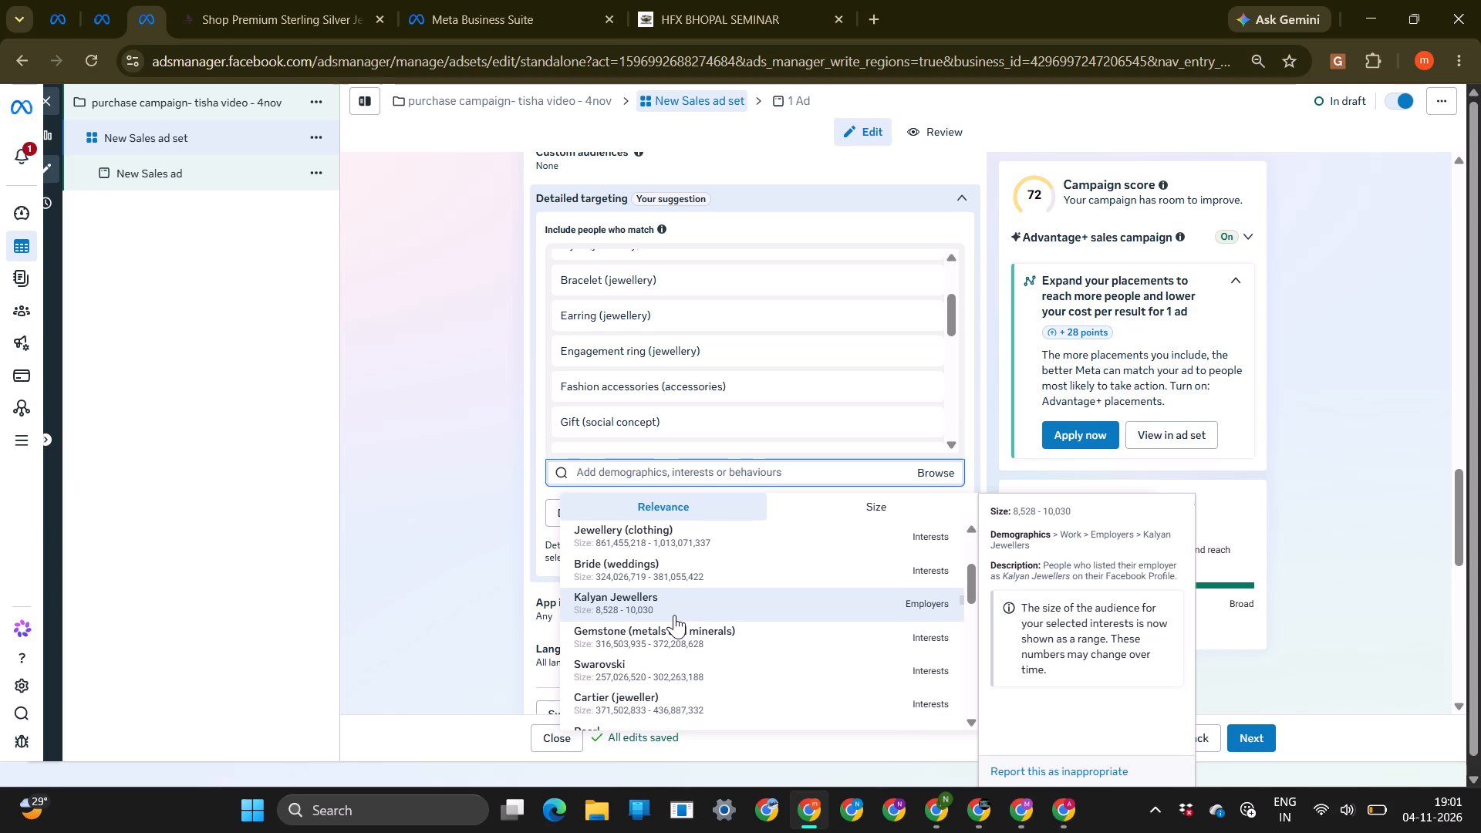
pyautogui.scroll(4, 653, 562)
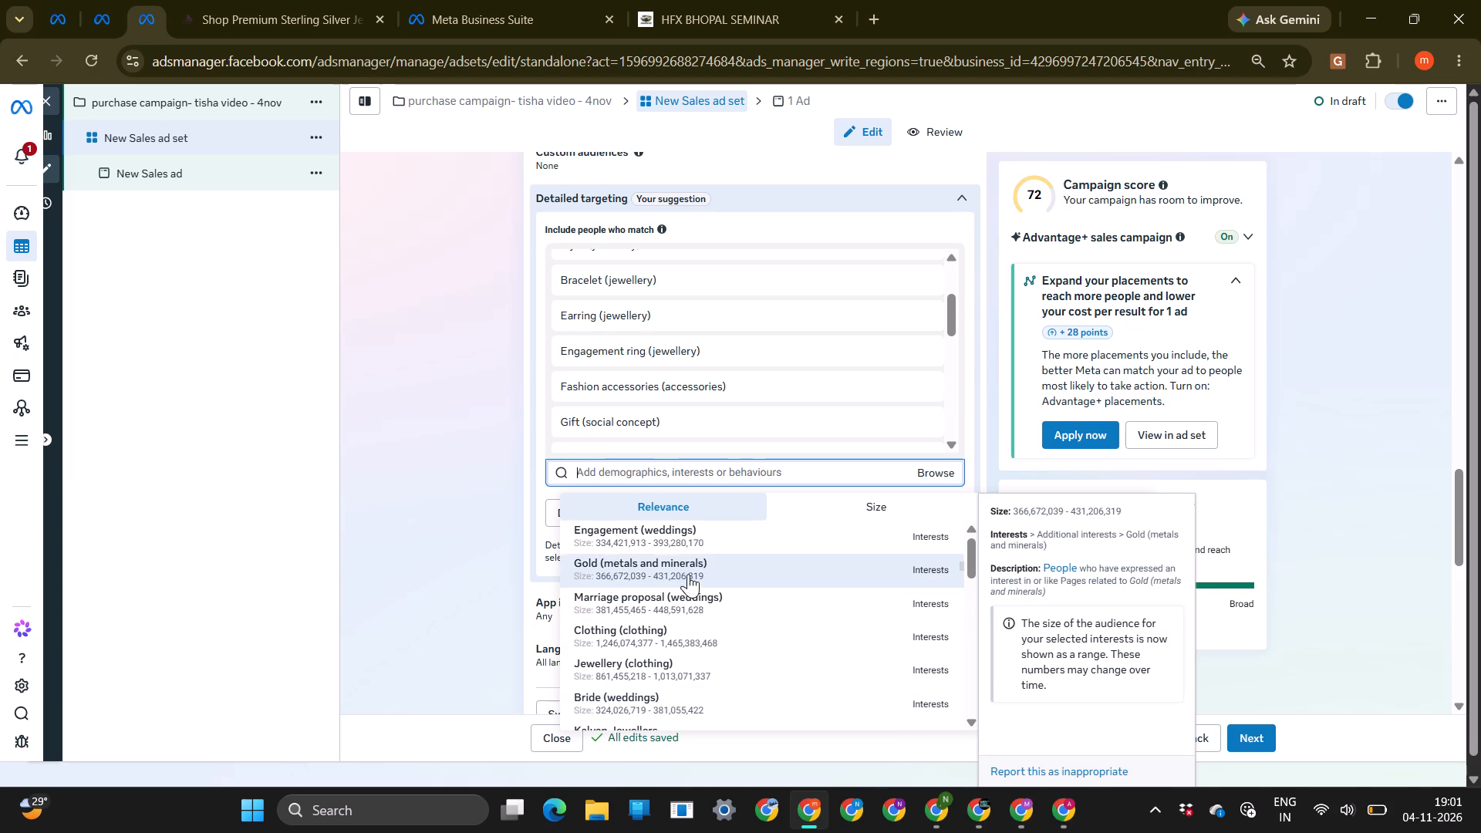
pyautogui.scroll(3, 690, 580)
pyautogui.click(496, 583)
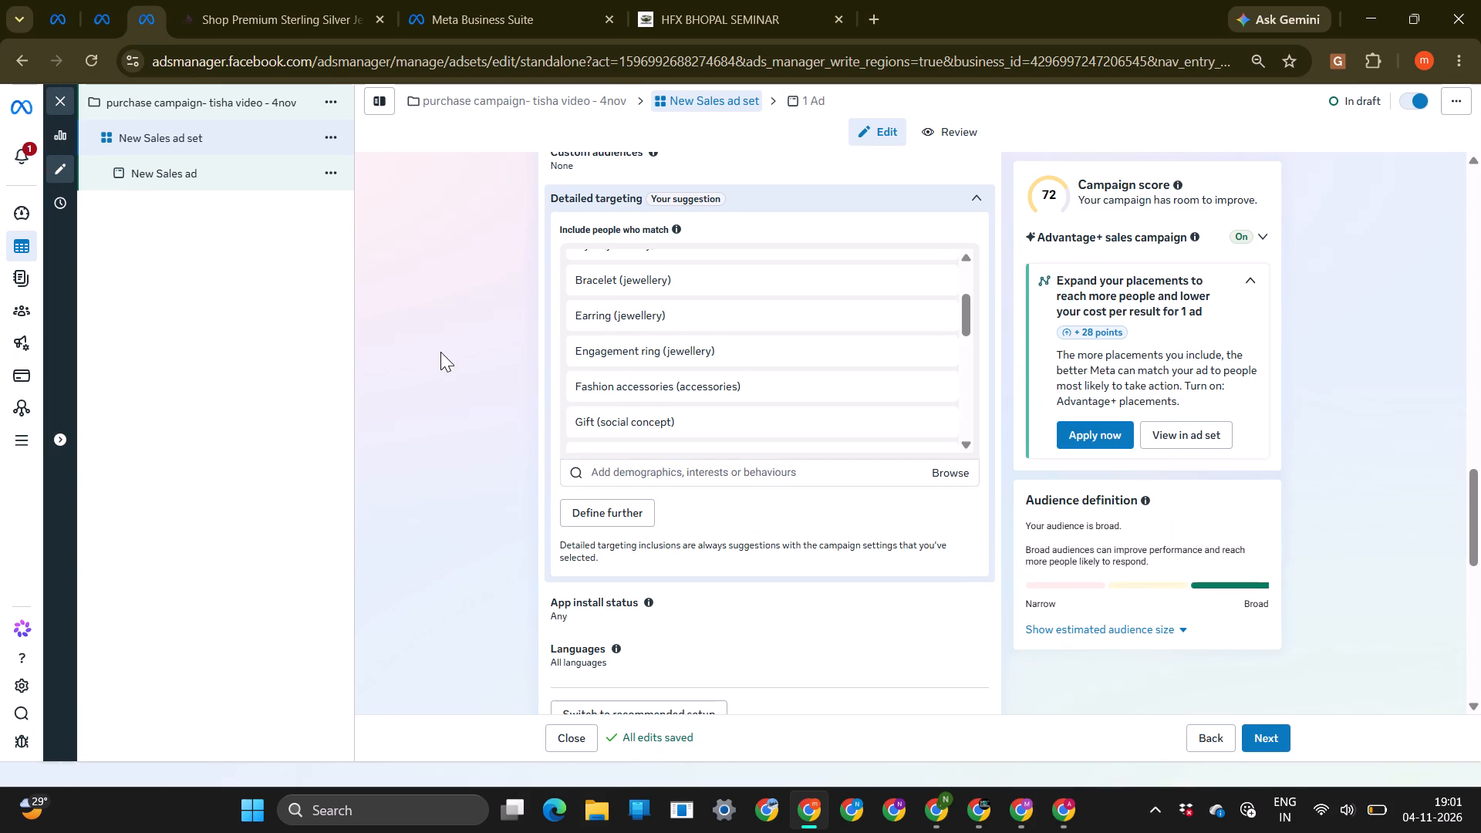
# Reopen the detailed targeting suggestions, briefly visit the Meta Business Suite page, and examine the suggested gemstone, jewellery brand, relationship and wedding audiences.
pyautogui.scroll(-1, 440, 352)
pyautogui.click(630, 339)
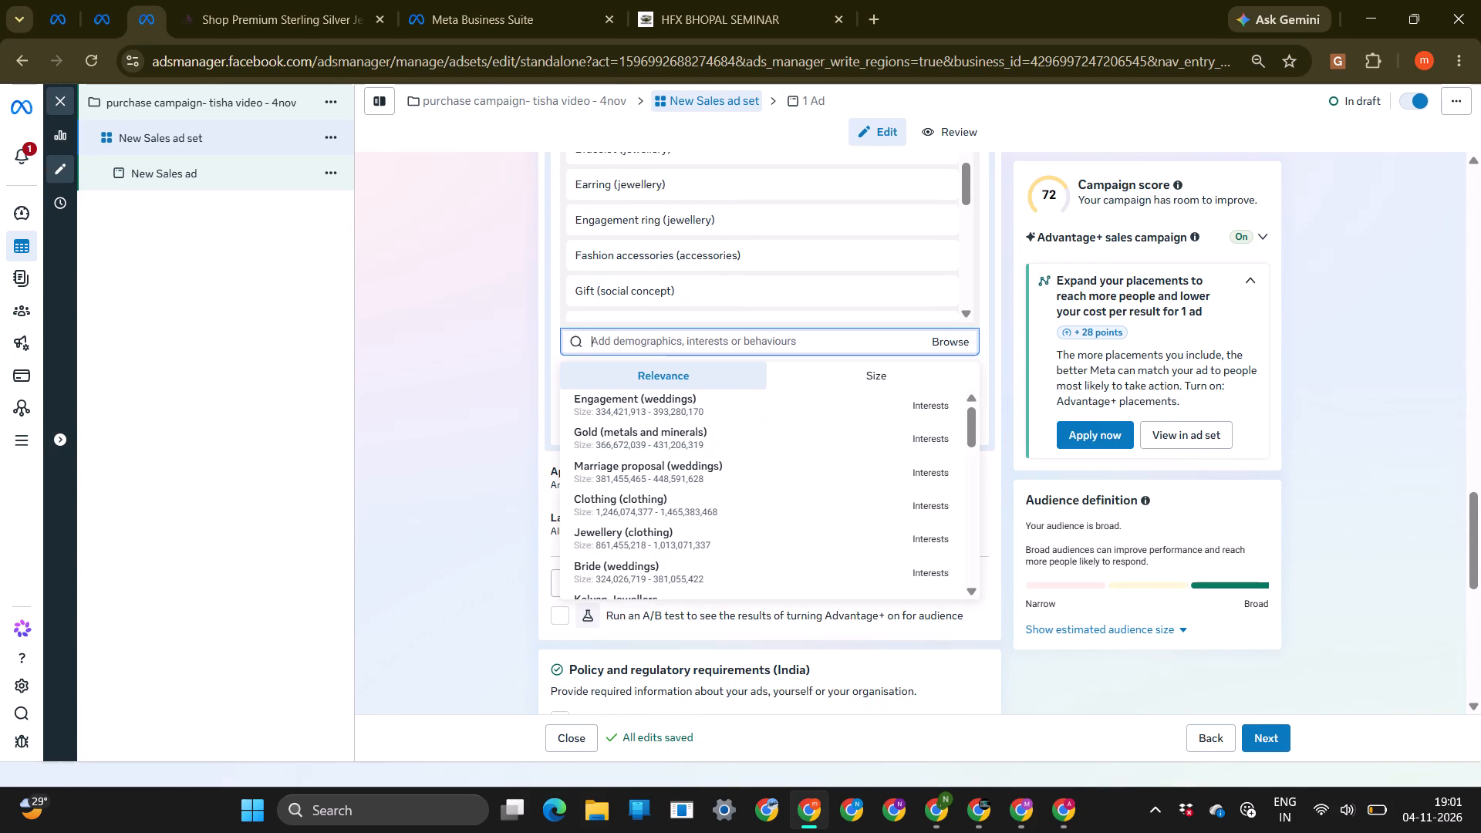
pyautogui.click(475, 0)
pyautogui.click(152, 0)
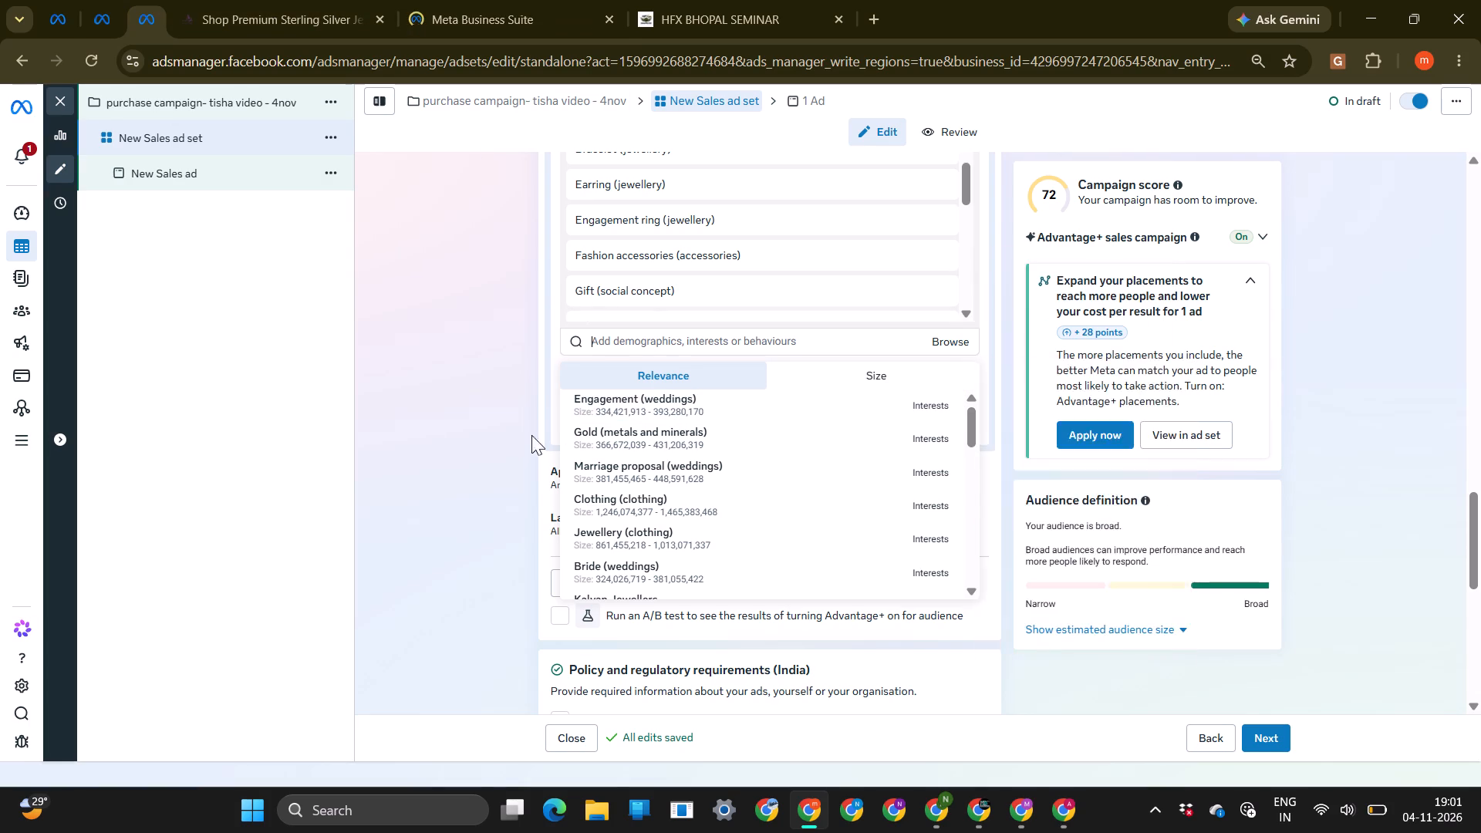
pyautogui.scroll(2, 681, 474)
pyautogui.scroll(-3, 681, 474)
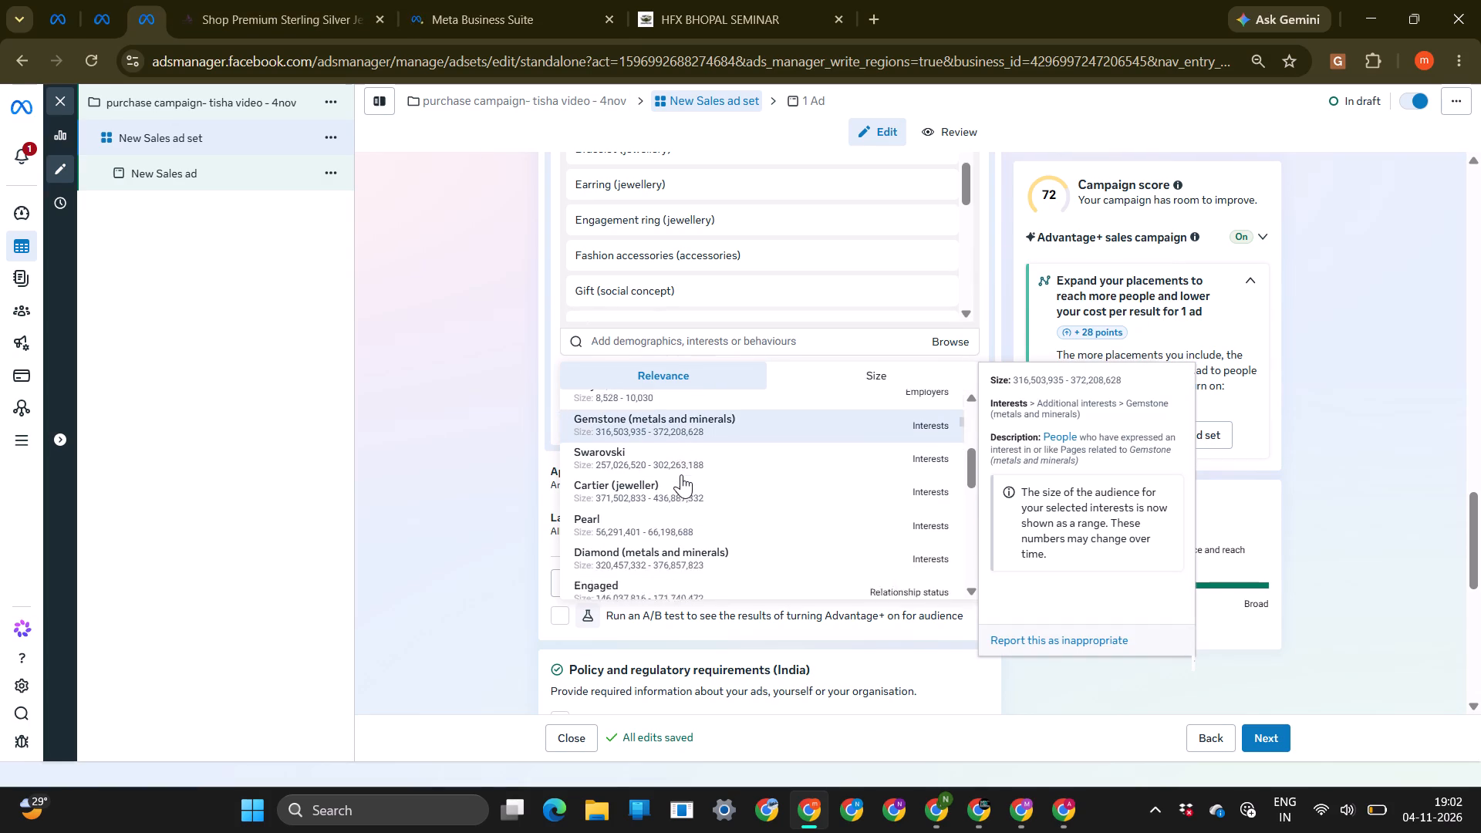
pyautogui.scroll(-2, 681, 474)
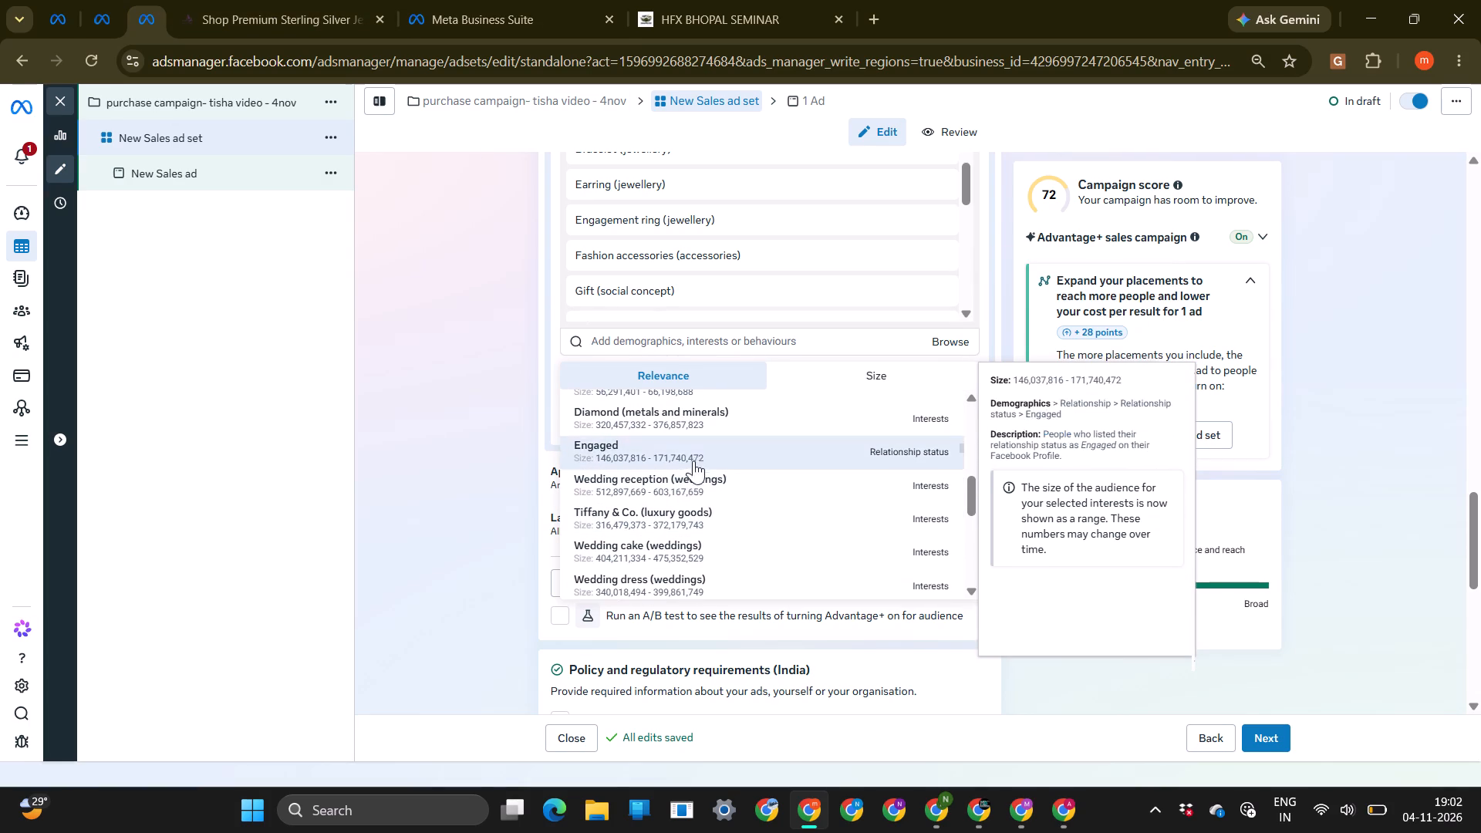